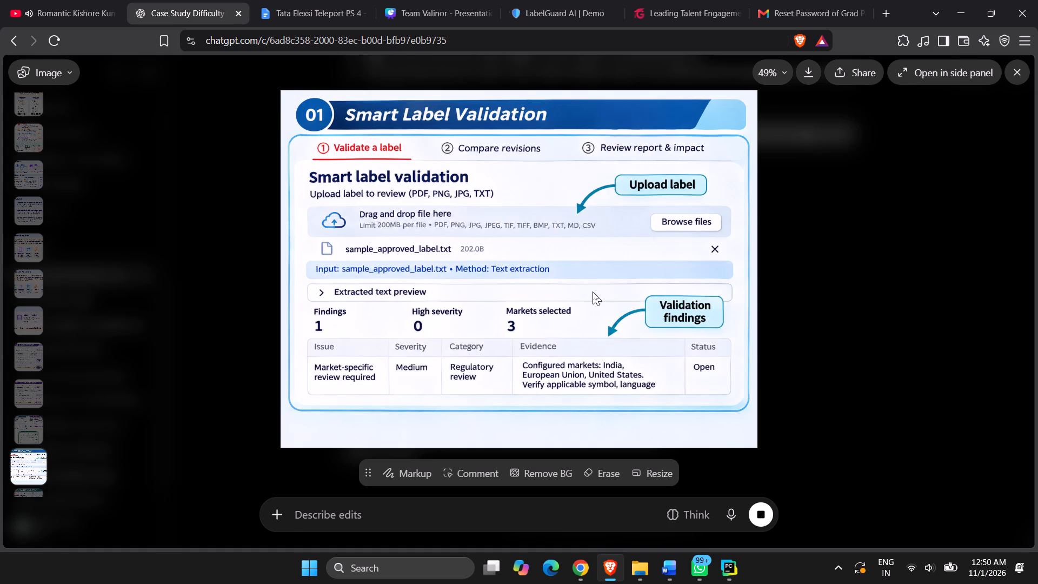
right_drag(609, 237, 712, 365)
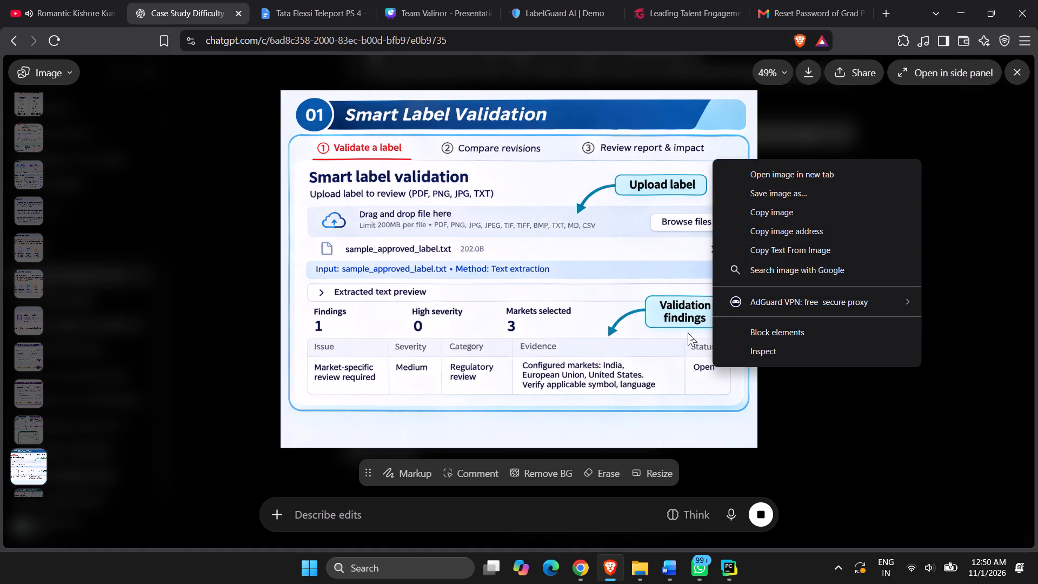
click(749, 209)
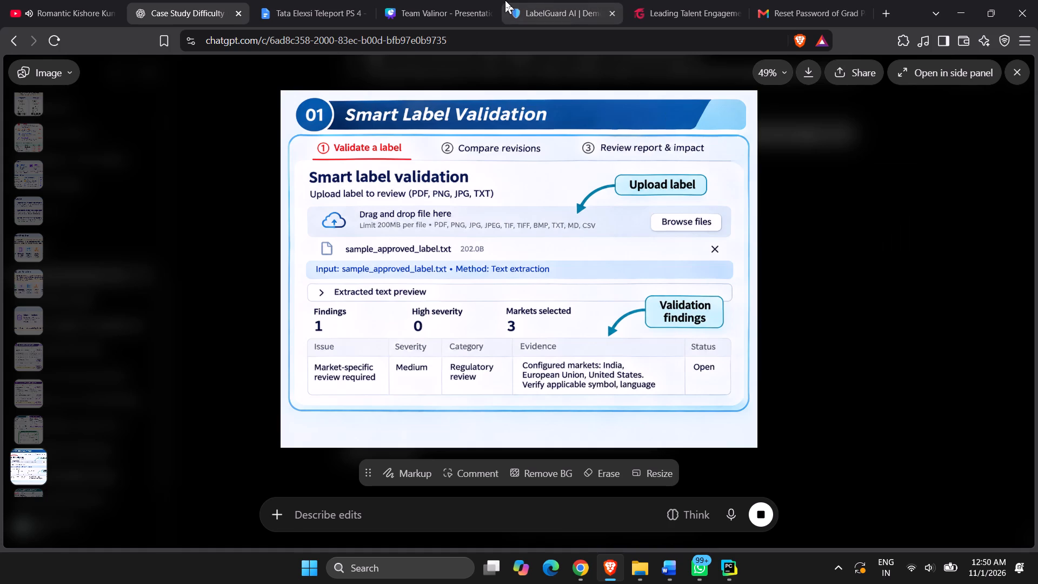
click(428, 0)
click(623, 245)
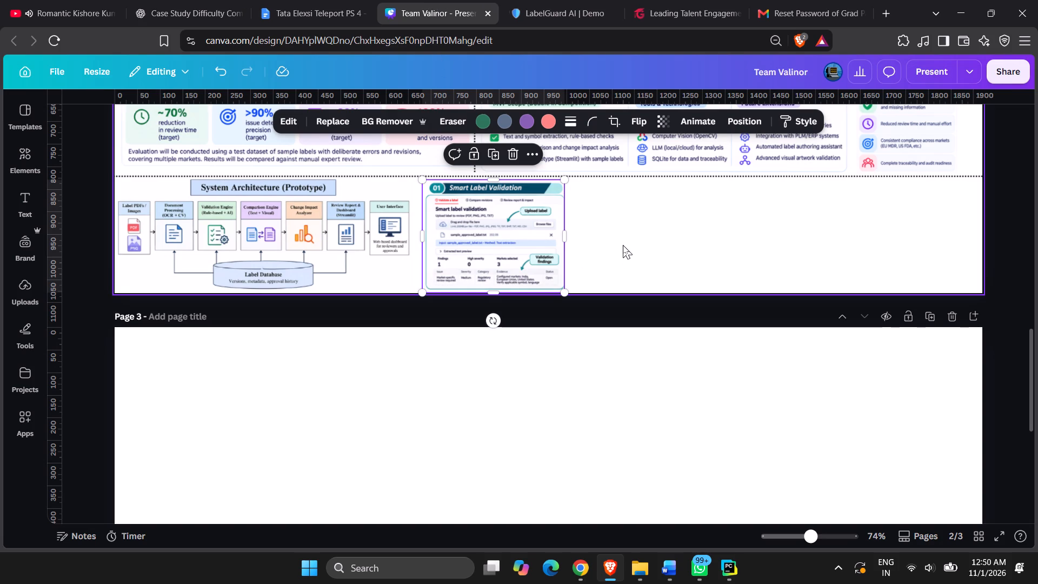
key(ctrl+v)
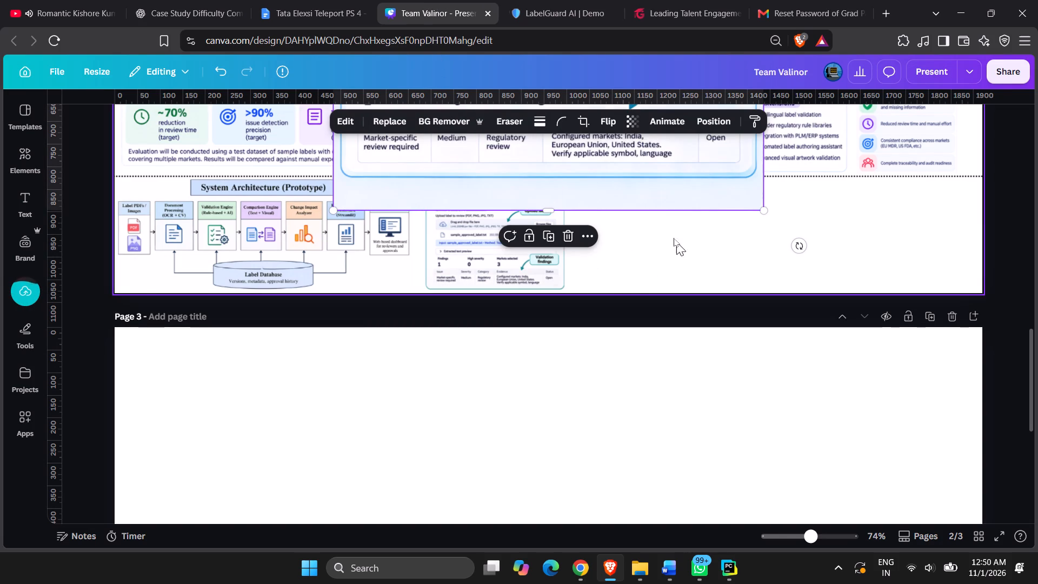
Move the pasted standalone Smart Label Validation image lower on page 2 and scale it down toward panel size for the lower strip.
drag(658, 180, 666, 225)
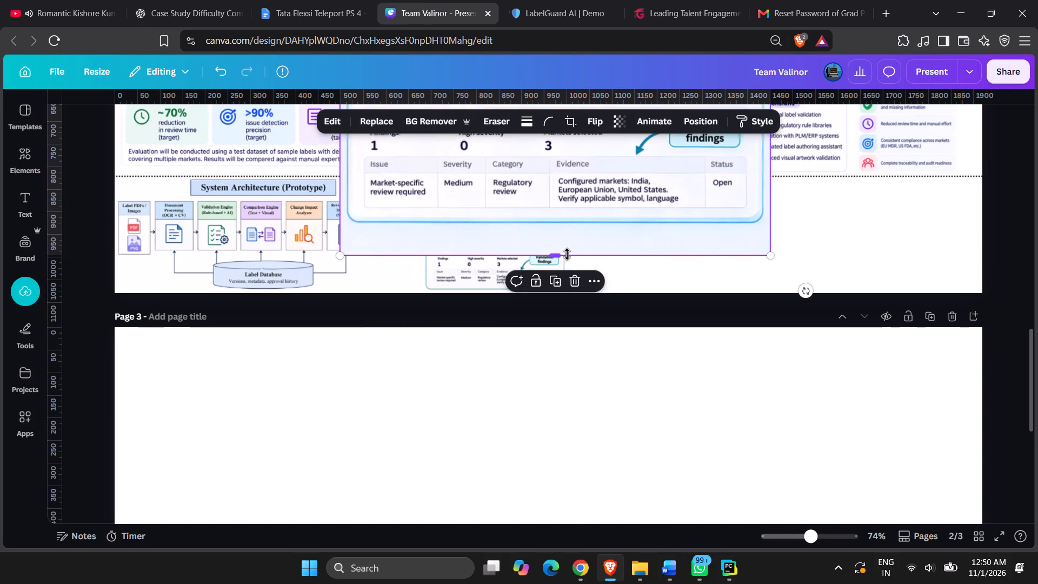
drag(563, 258, 568, 236)
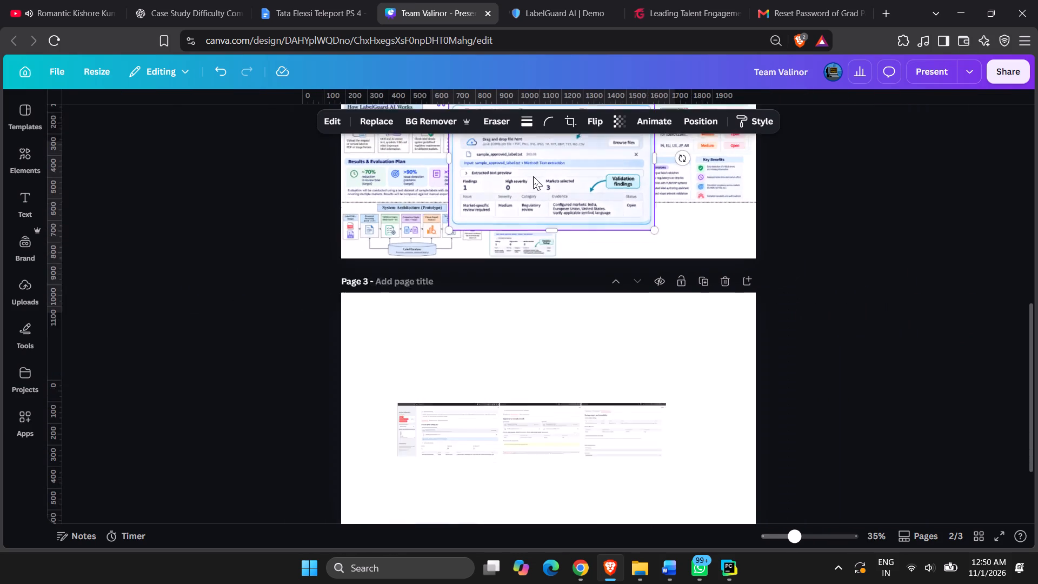
scroll(533, 176, up, 1)
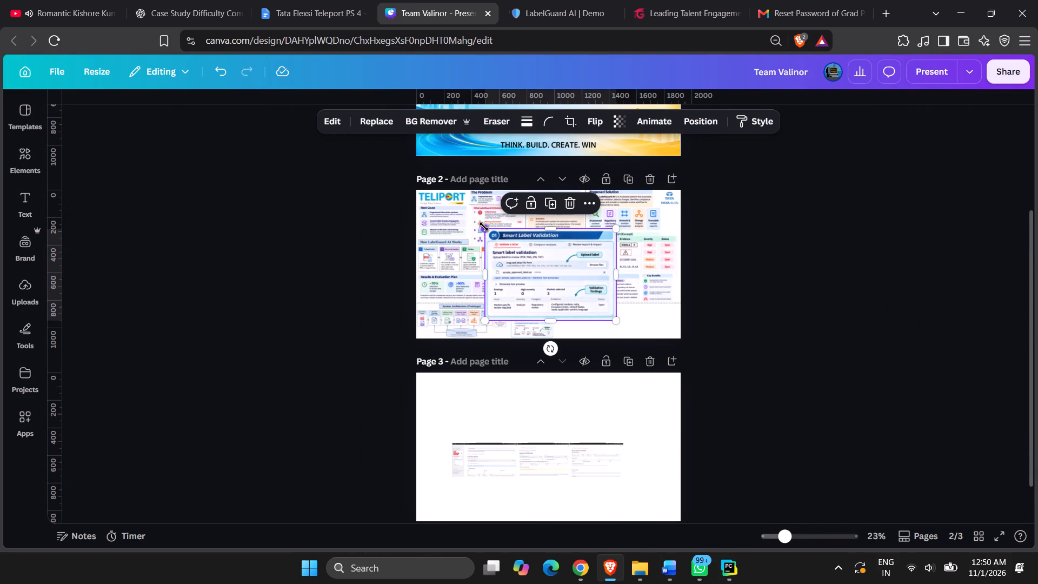
drag(484, 226, 541, 297)
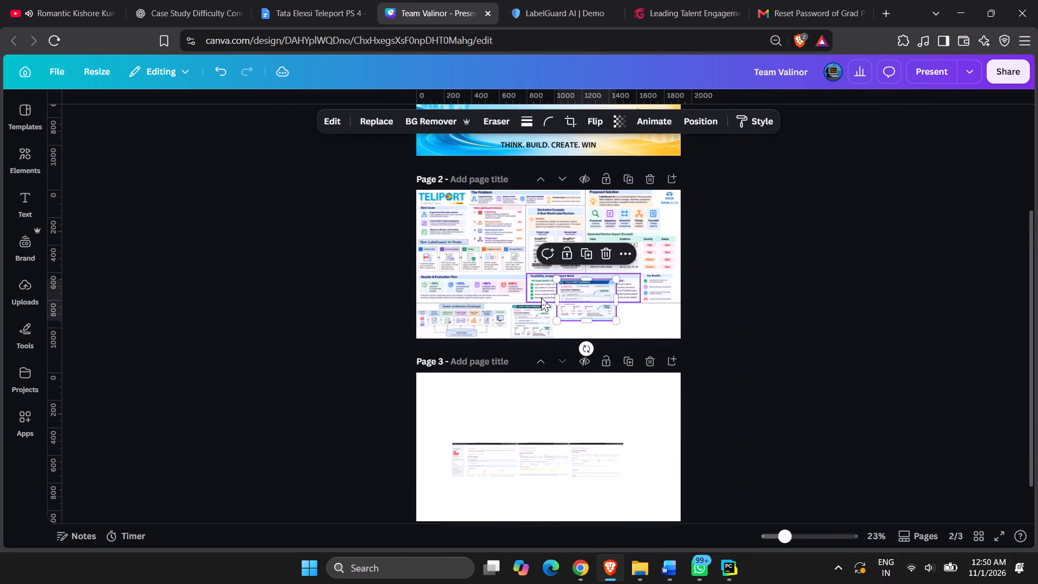
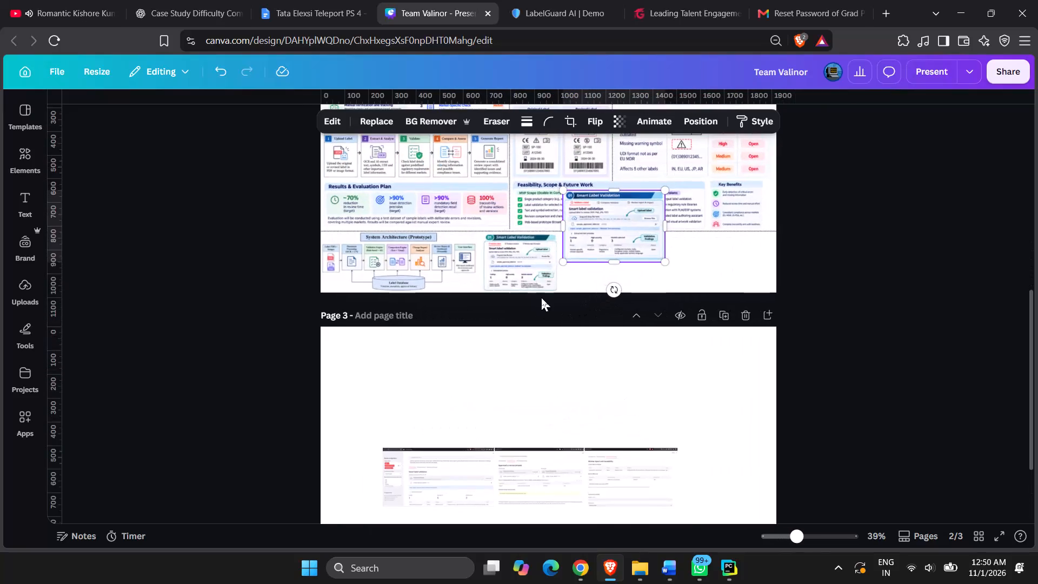
Place the blue Smart Label Validation image over the teal panel beside the System Architecture diagram and size it to the lower strip's height.
drag(603, 233, 529, 281)
drag(591, 313, 575, 303)
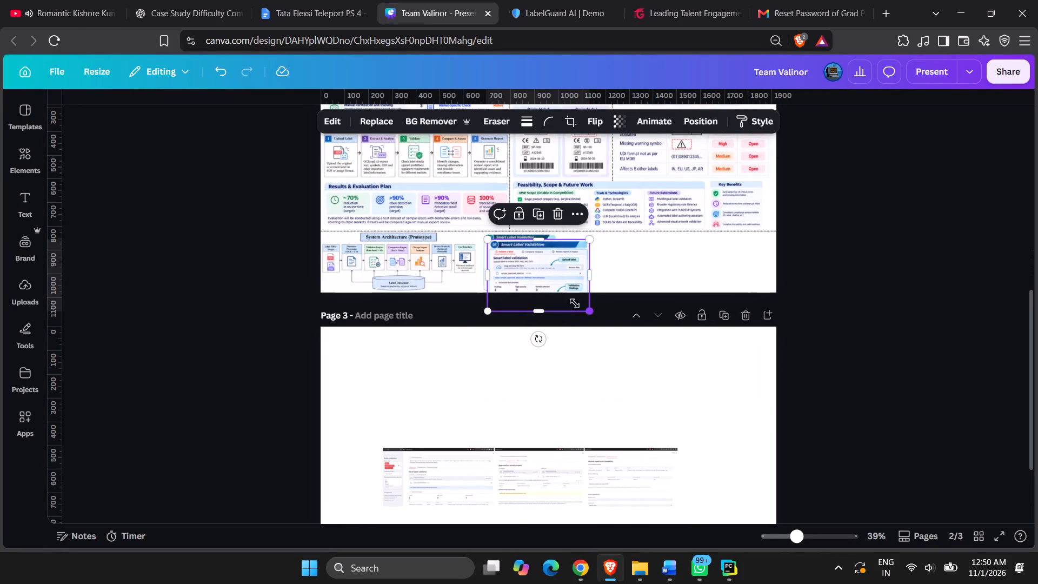
drag(575, 303, 563, 290)
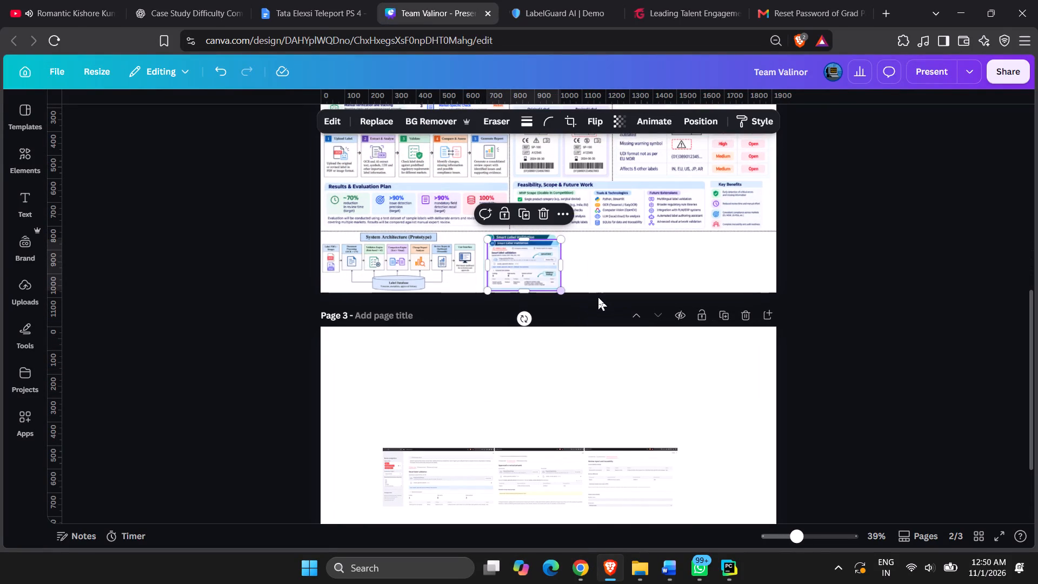
ctrl+scroll(598, 297, up, 2)
drag(534, 254, 535, 254)
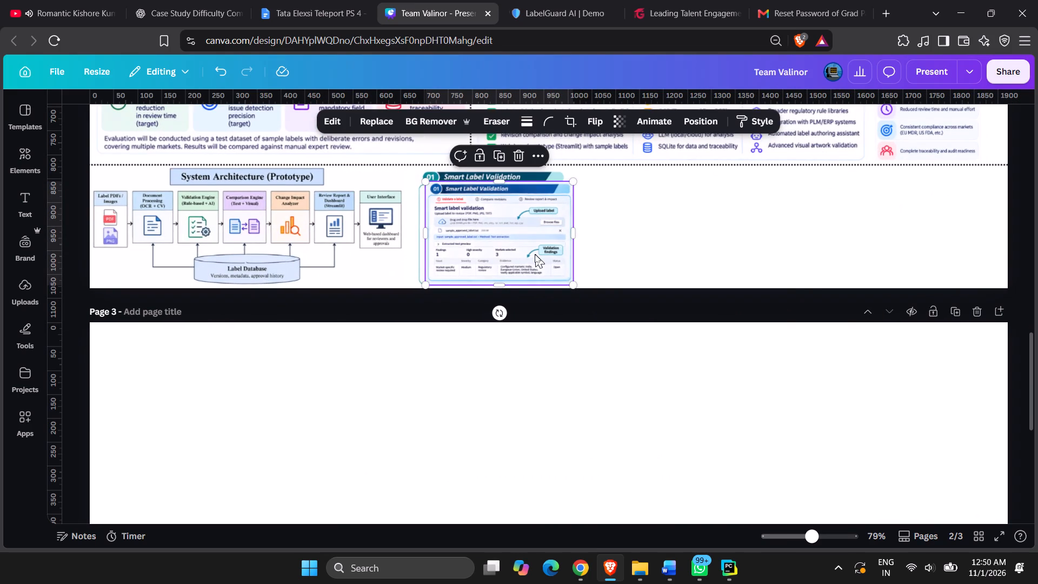
drag(535, 254, 532, 245)
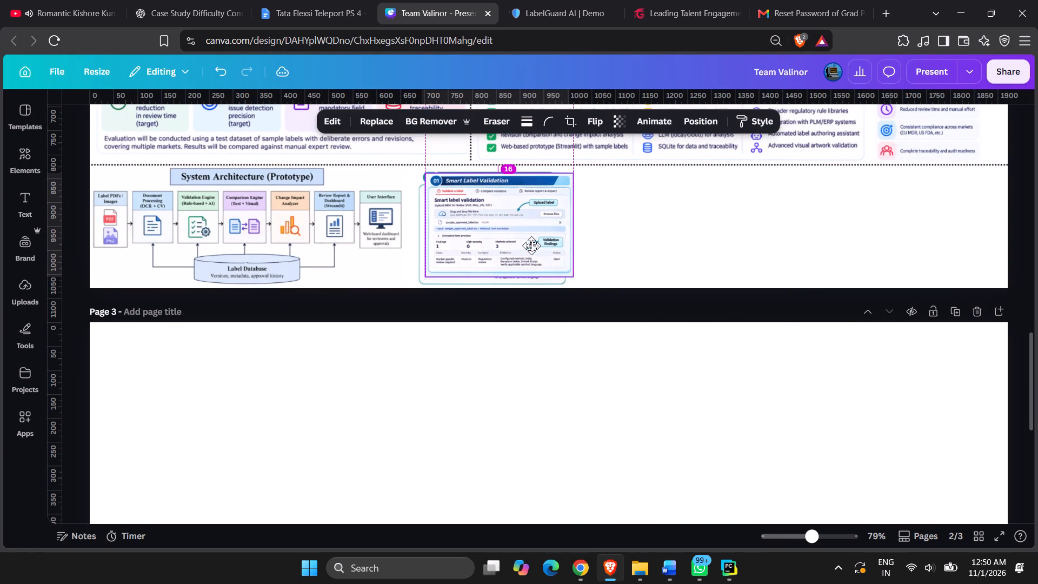
drag(532, 245, 524, 240)
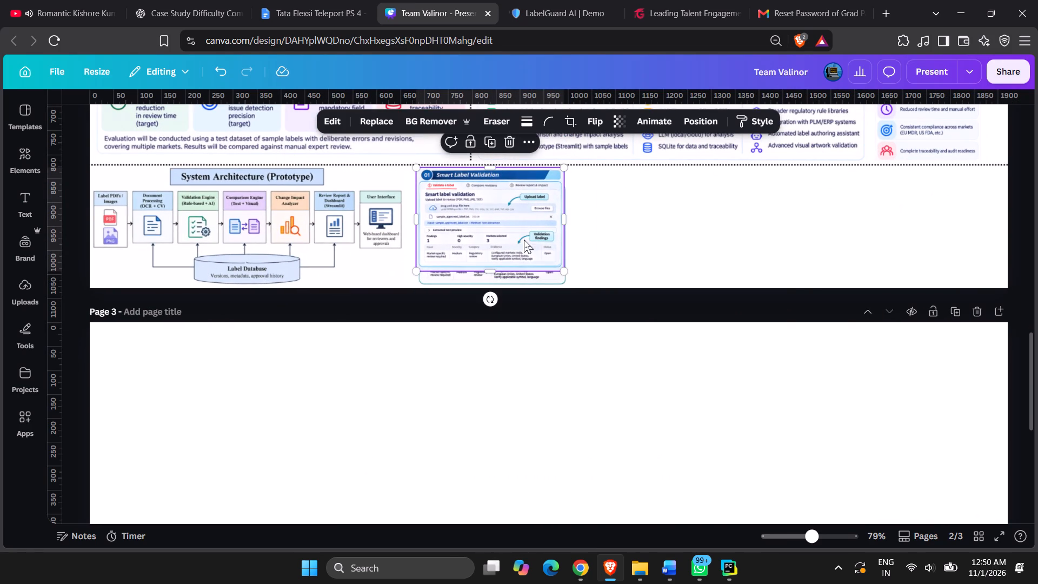
drag(566, 269, 603, 275)
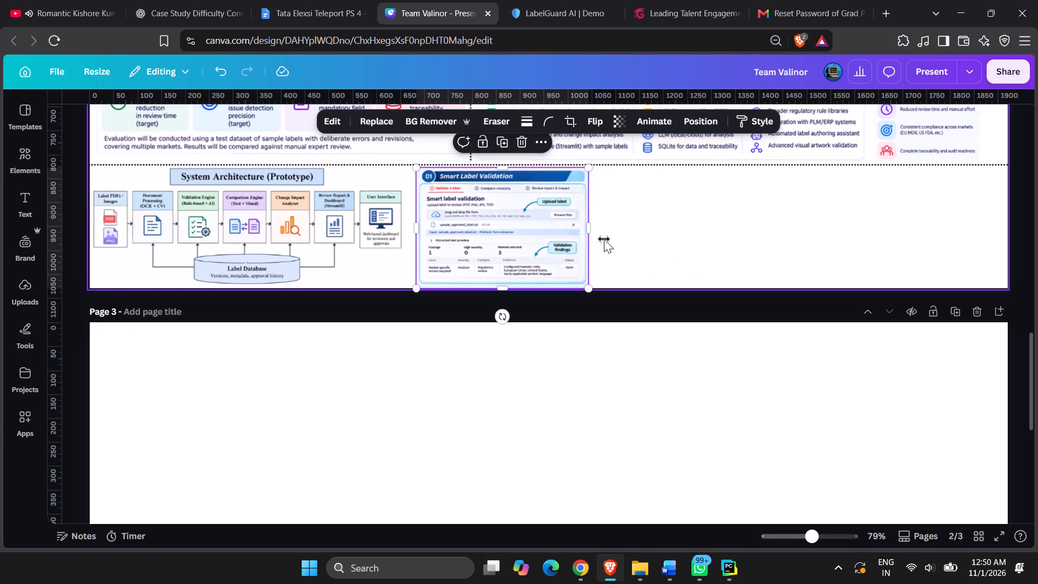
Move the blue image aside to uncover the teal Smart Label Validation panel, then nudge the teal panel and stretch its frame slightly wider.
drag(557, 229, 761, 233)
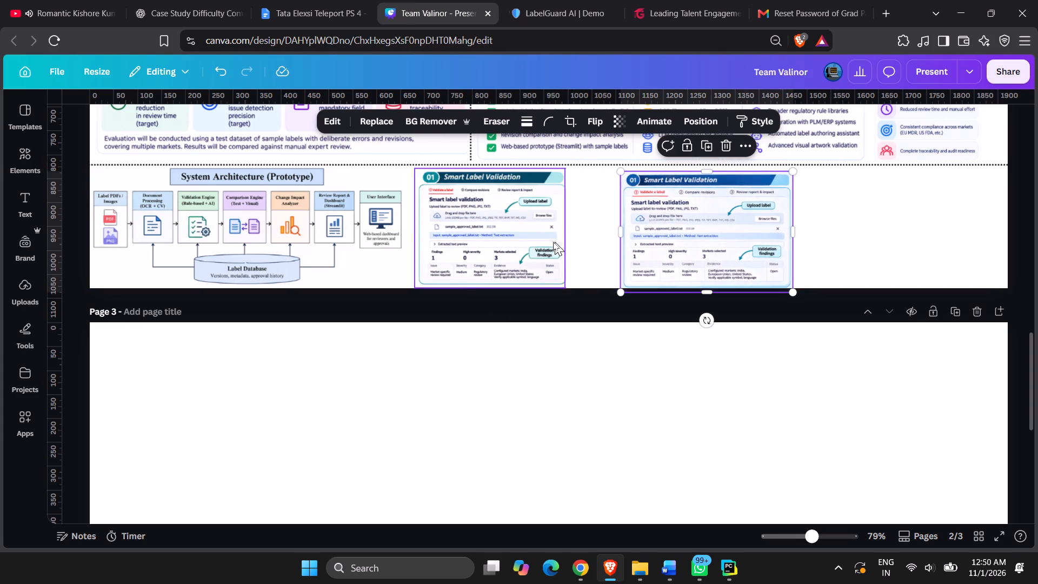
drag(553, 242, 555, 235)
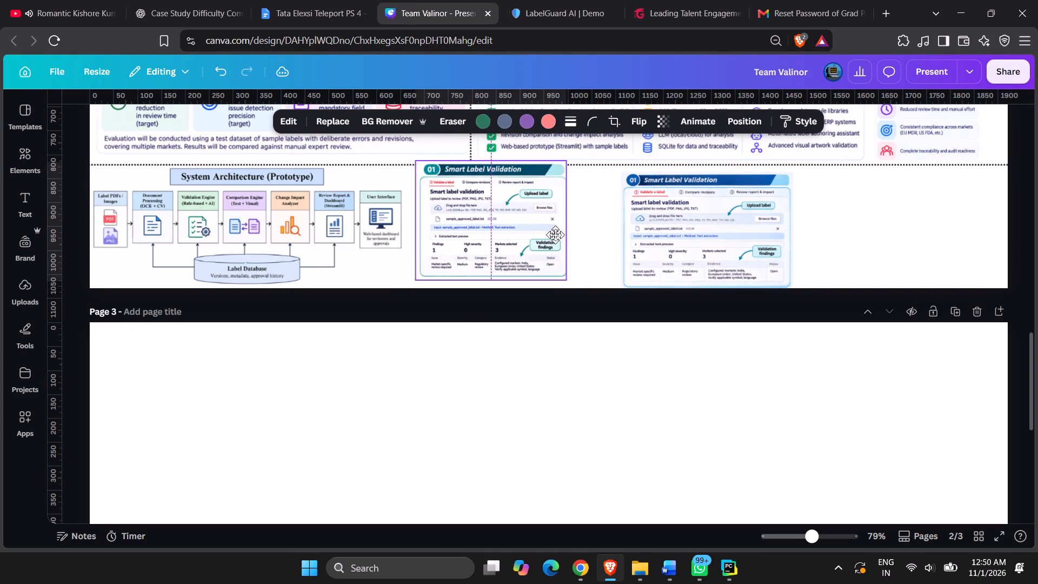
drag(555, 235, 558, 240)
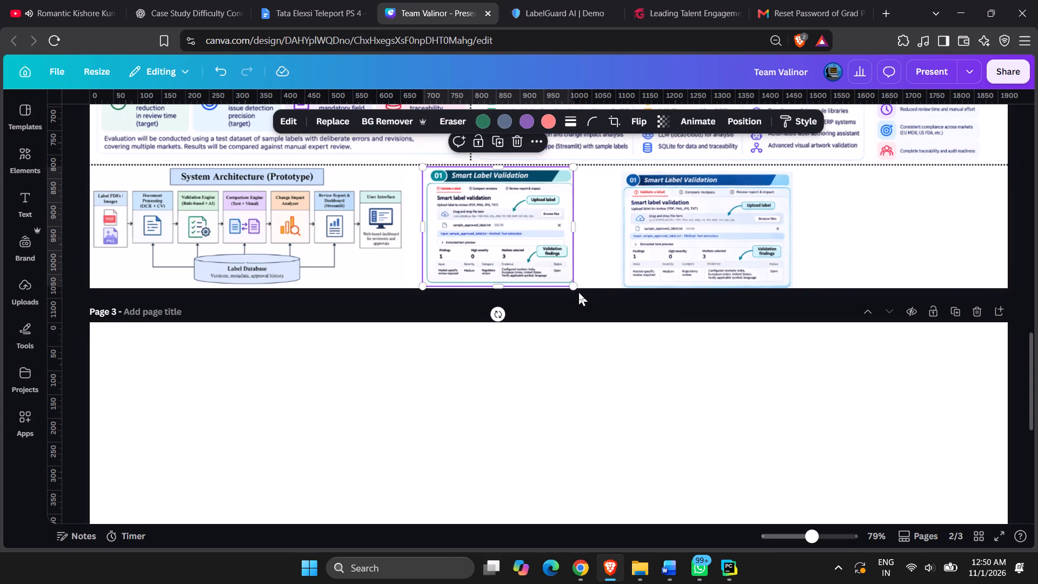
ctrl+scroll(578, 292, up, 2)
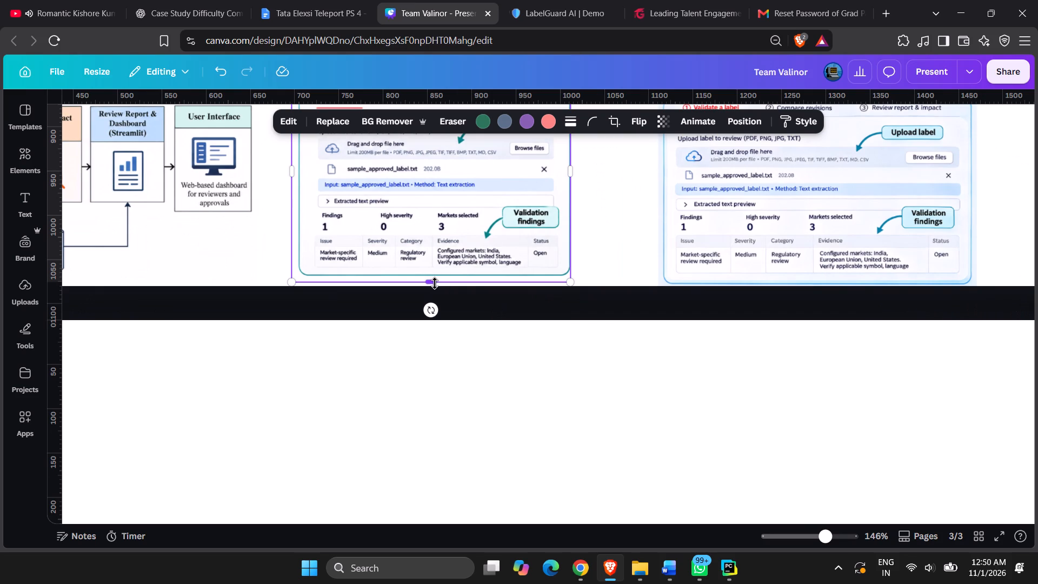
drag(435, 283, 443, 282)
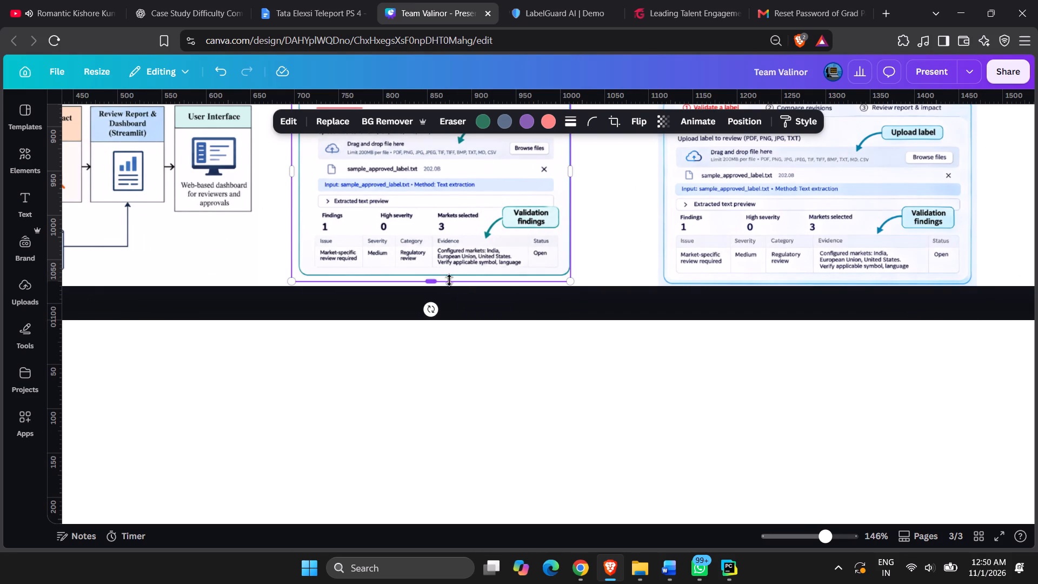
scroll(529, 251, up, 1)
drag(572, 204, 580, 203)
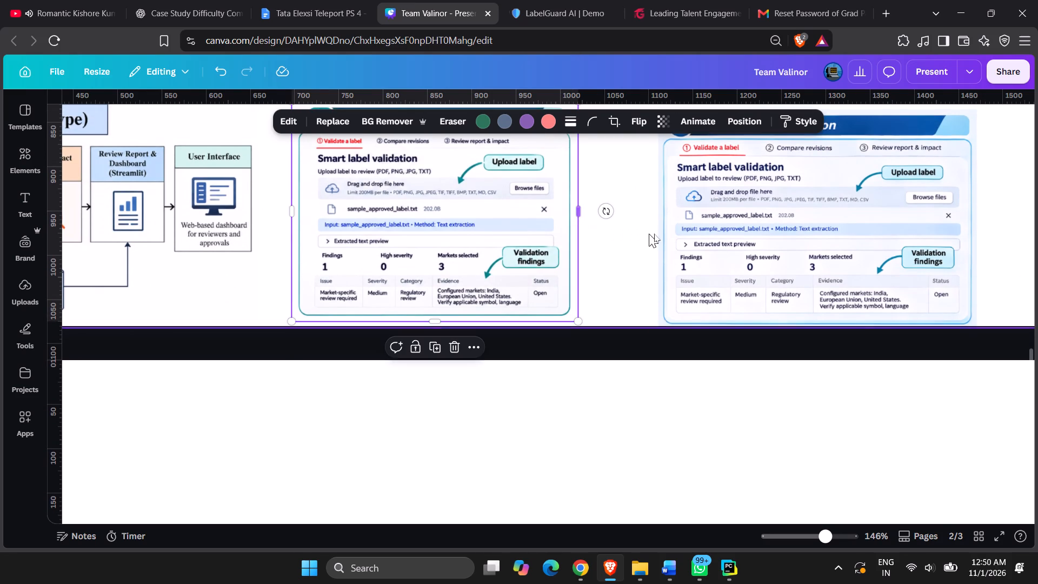
Bring the blue Smart Label Validation image closer to the teal panel and remove its background.
scroll(664, 234, left, 1)
scroll(664, 234, up, 1)
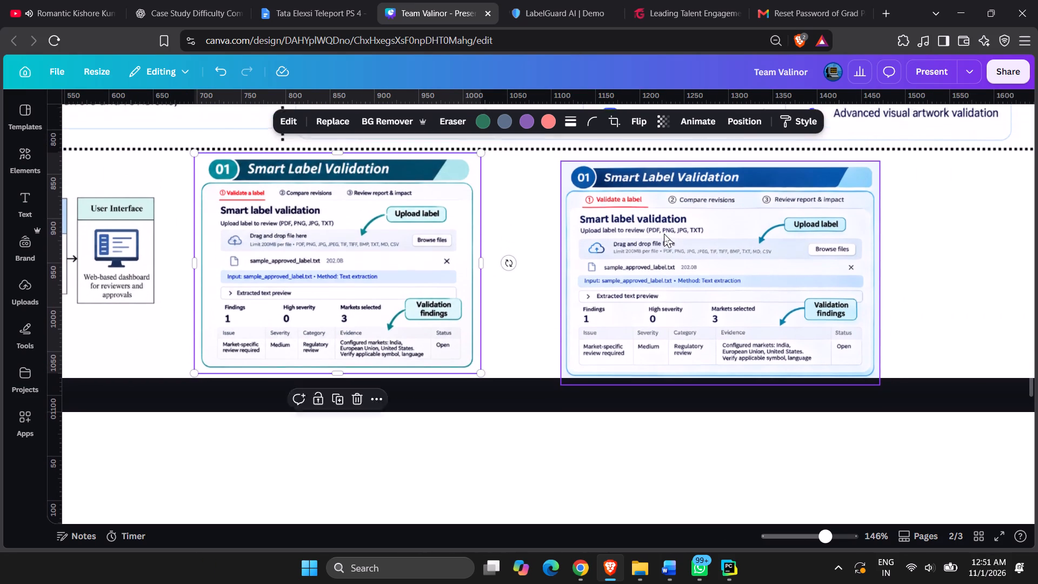
drag(661, 265, 619, 259)
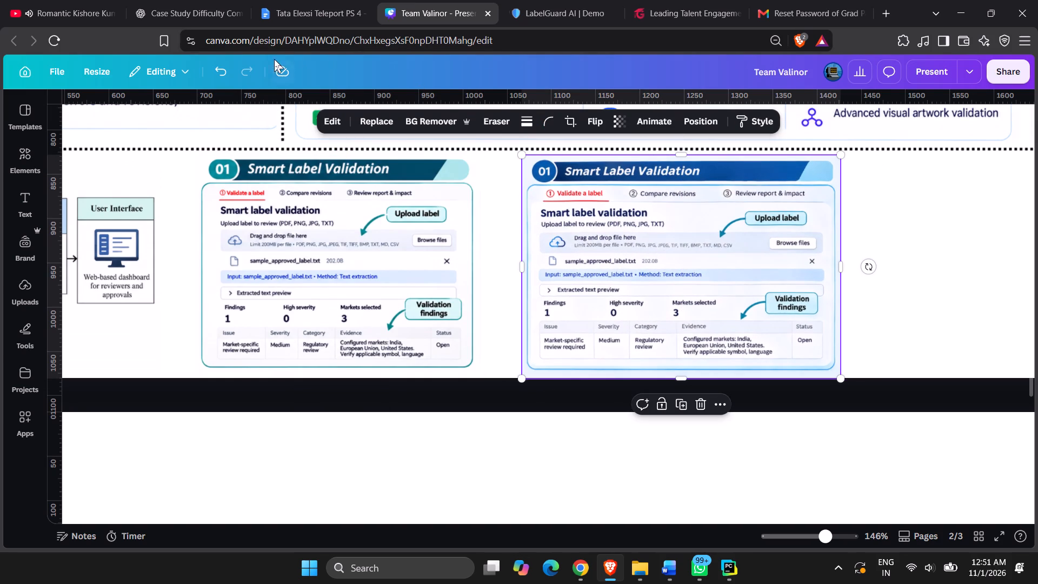
click(412, 120)
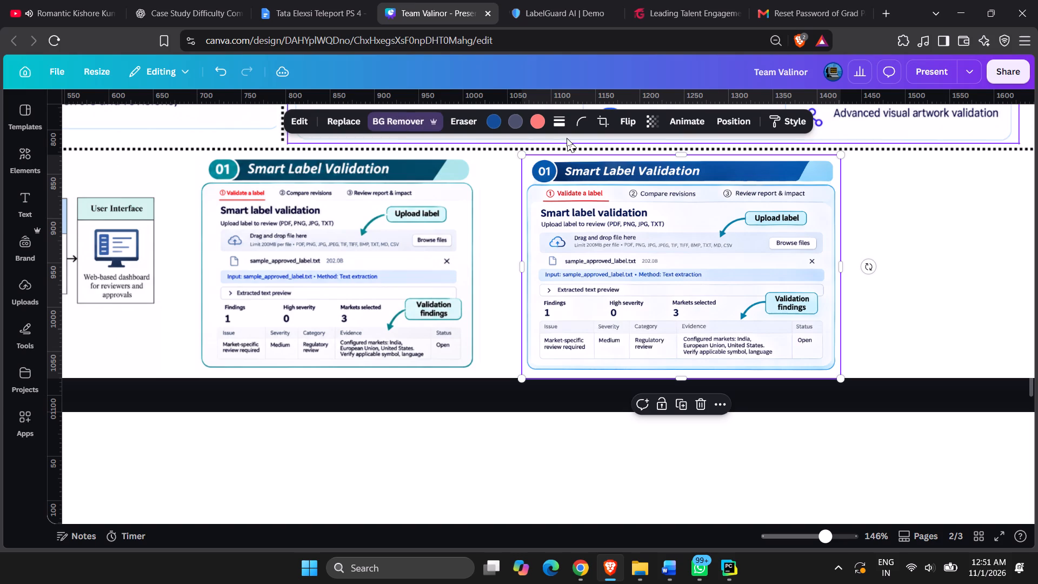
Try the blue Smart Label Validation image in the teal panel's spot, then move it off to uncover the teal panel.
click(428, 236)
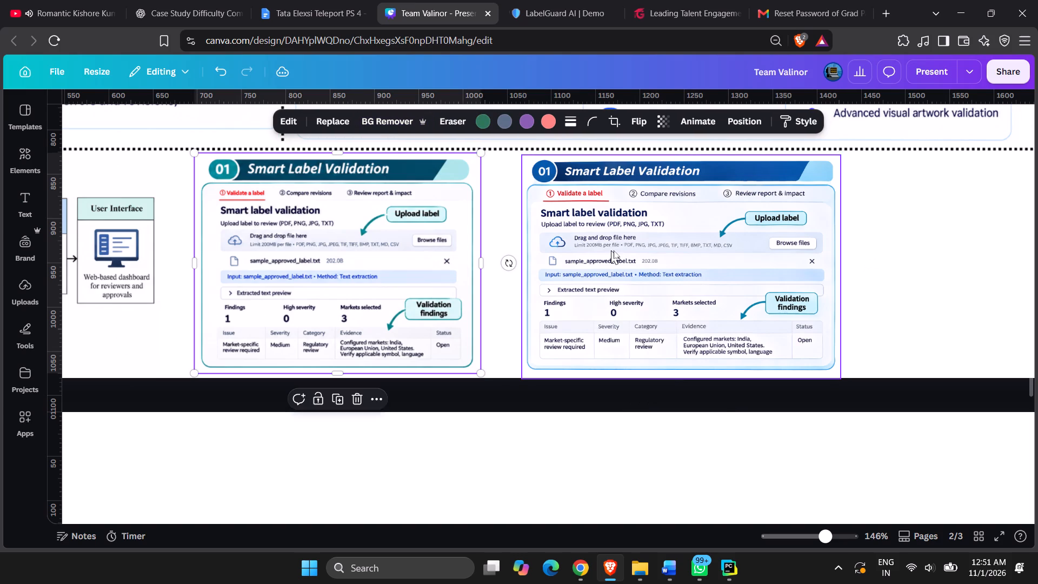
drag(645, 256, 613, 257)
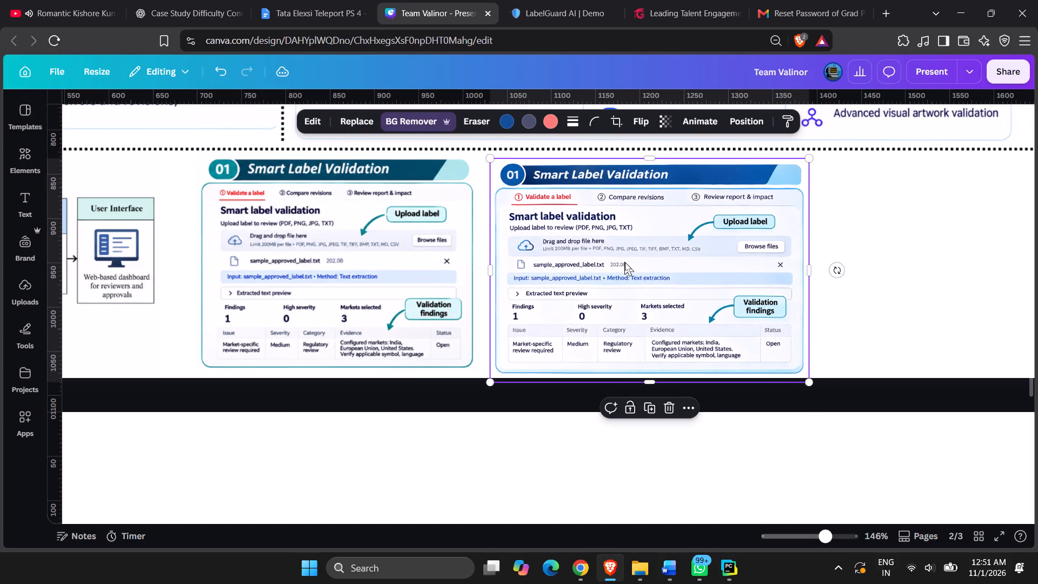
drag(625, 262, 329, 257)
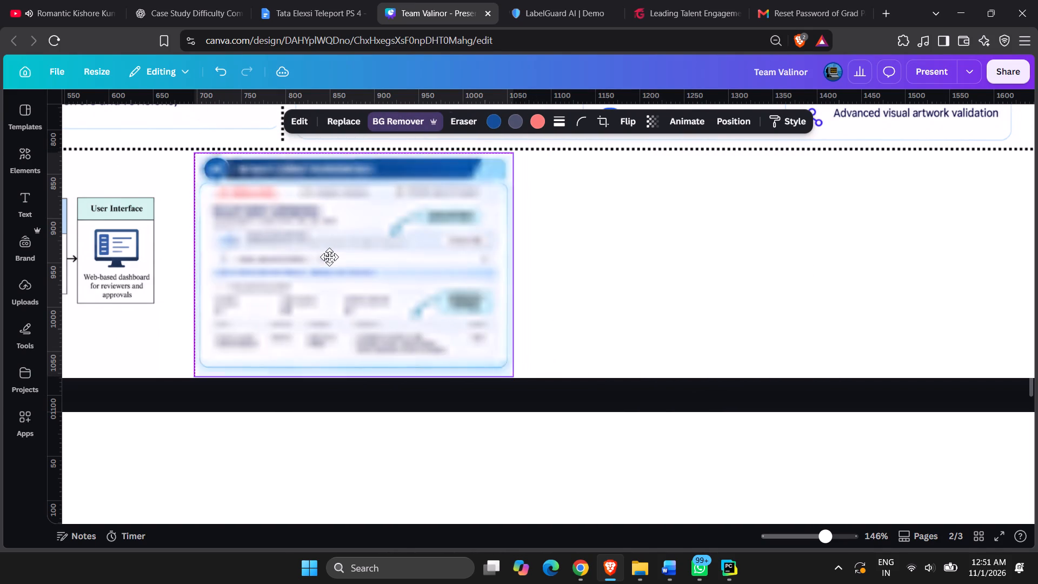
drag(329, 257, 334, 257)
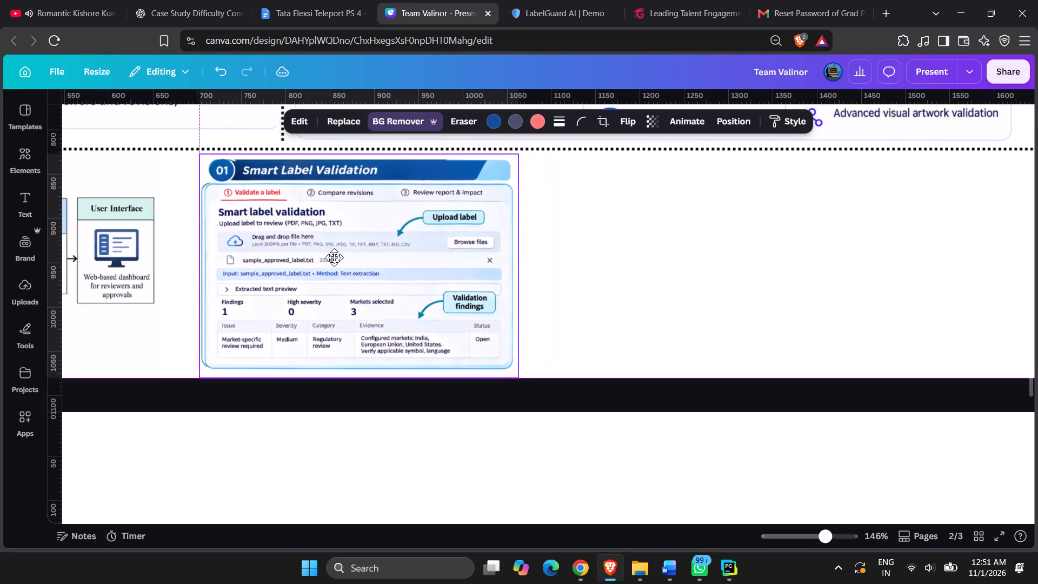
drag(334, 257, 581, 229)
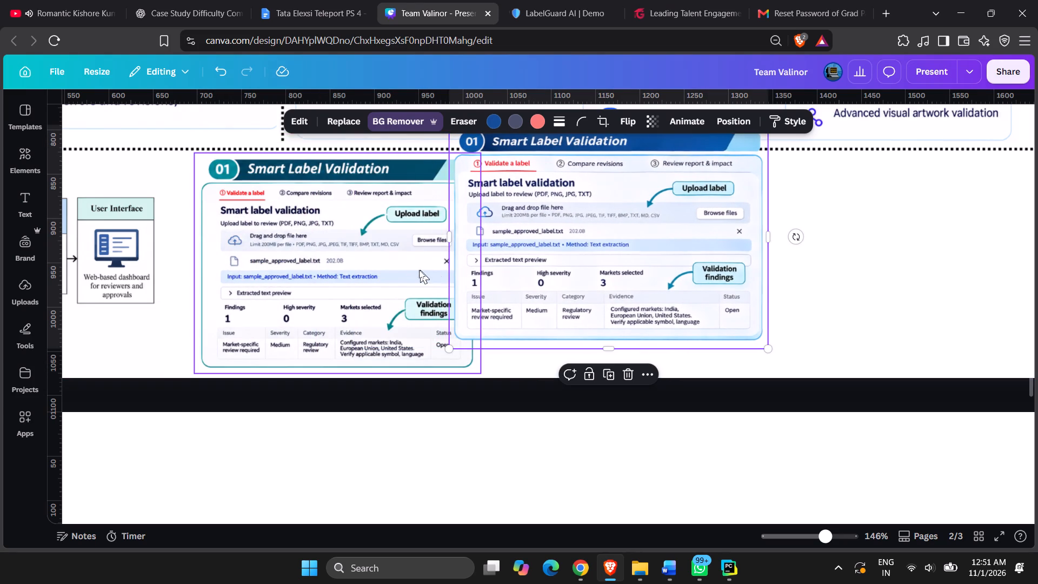
click(415, 269)
key(Delete)
drag(604, 304, 550, 310)
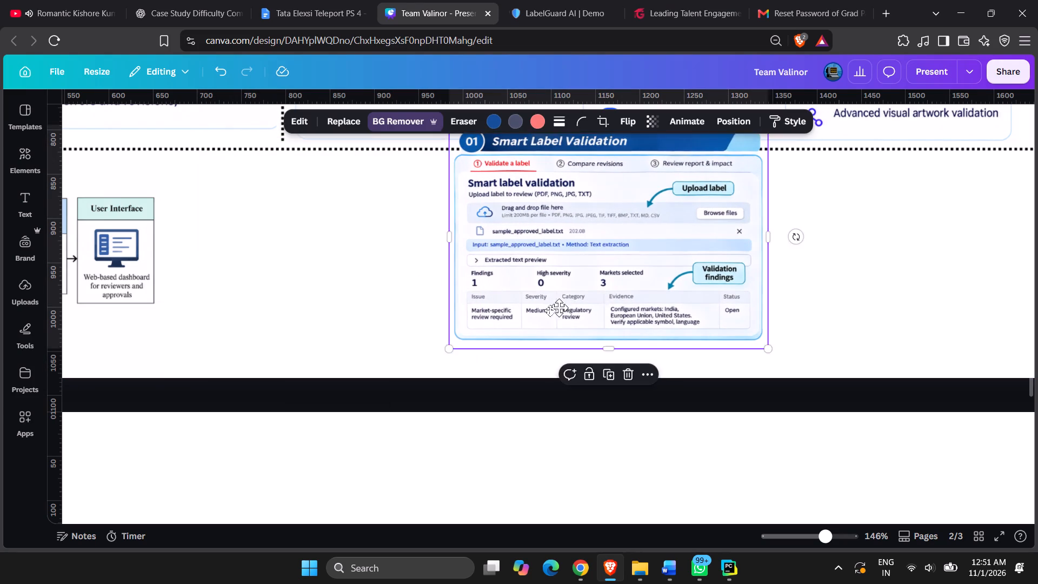
drag(550, 310, 341, 339)
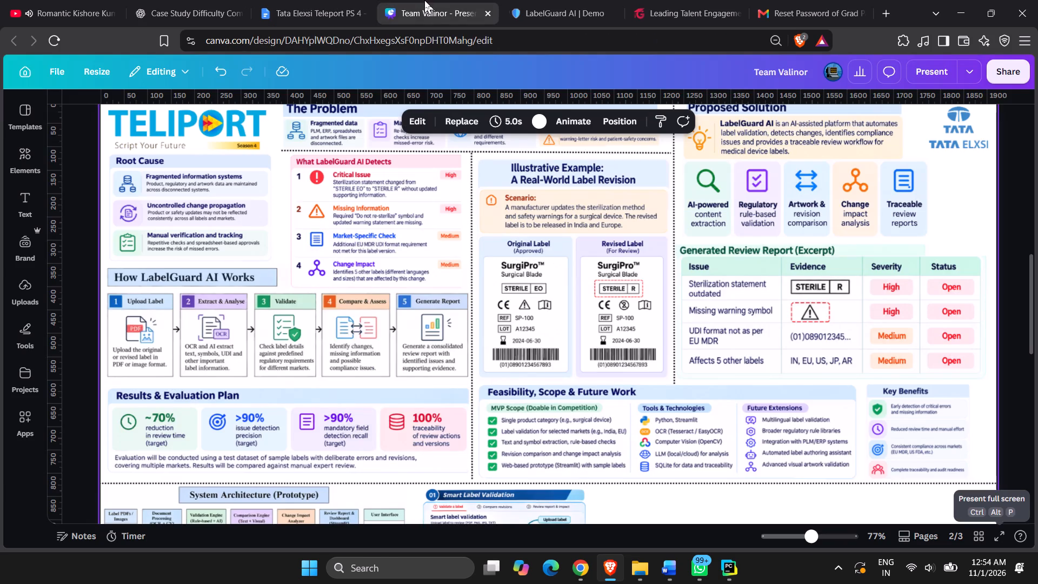
scroll(545, 378, down, 2)
click(682, 406)
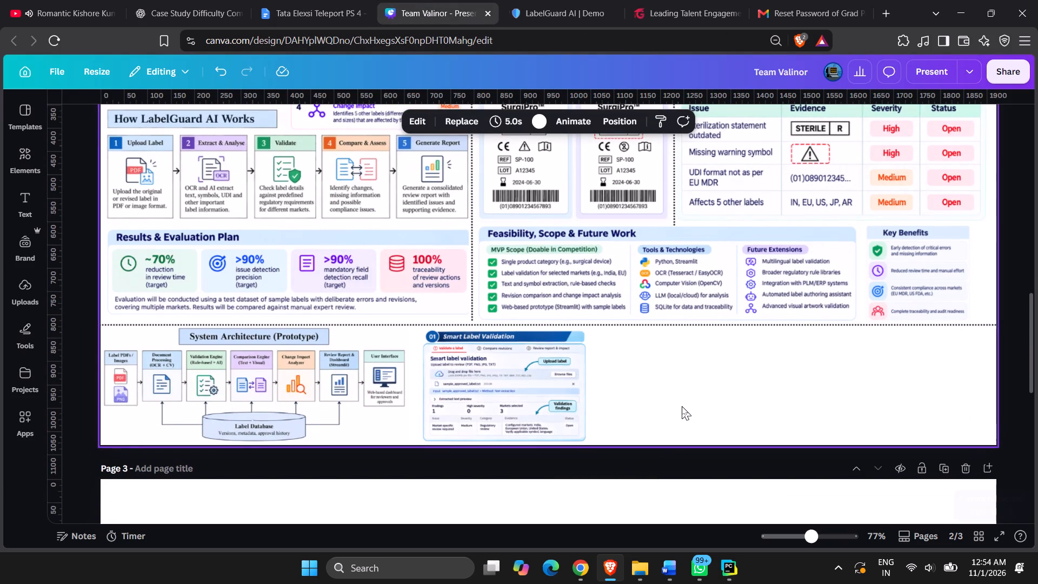
key(ctrl+v)
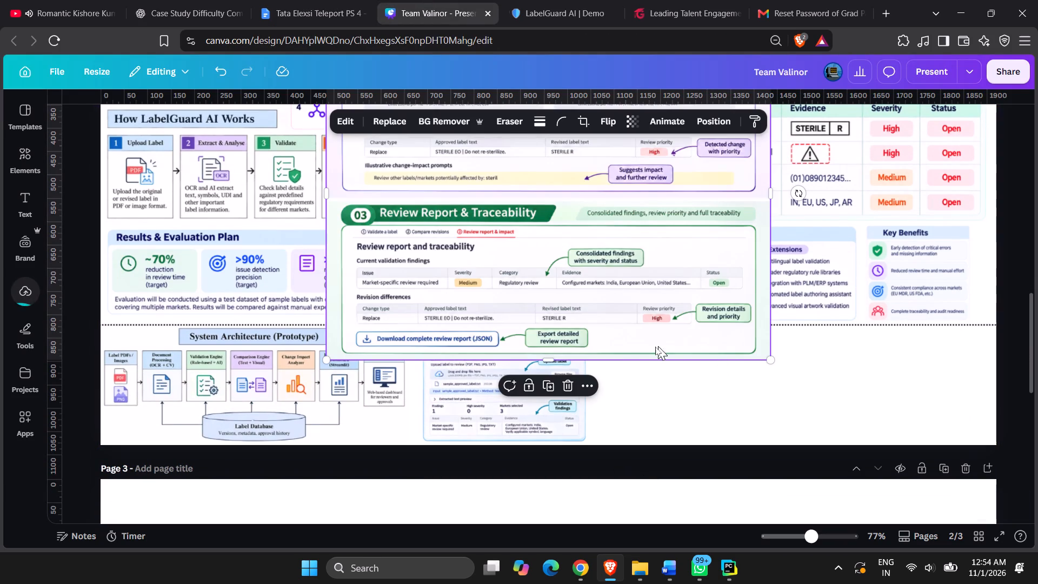
Crop the pasted image from its bottom edge so that only the 02 Revision Comparison panel remains.
drag(554, 366, 564, 215)
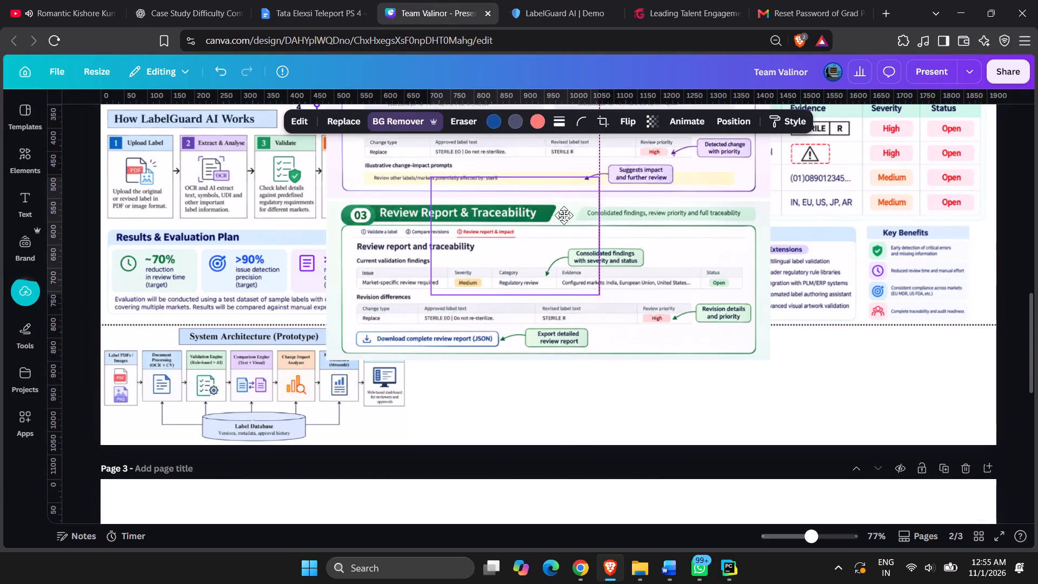
key(ctrl+z)
click(641, 300)
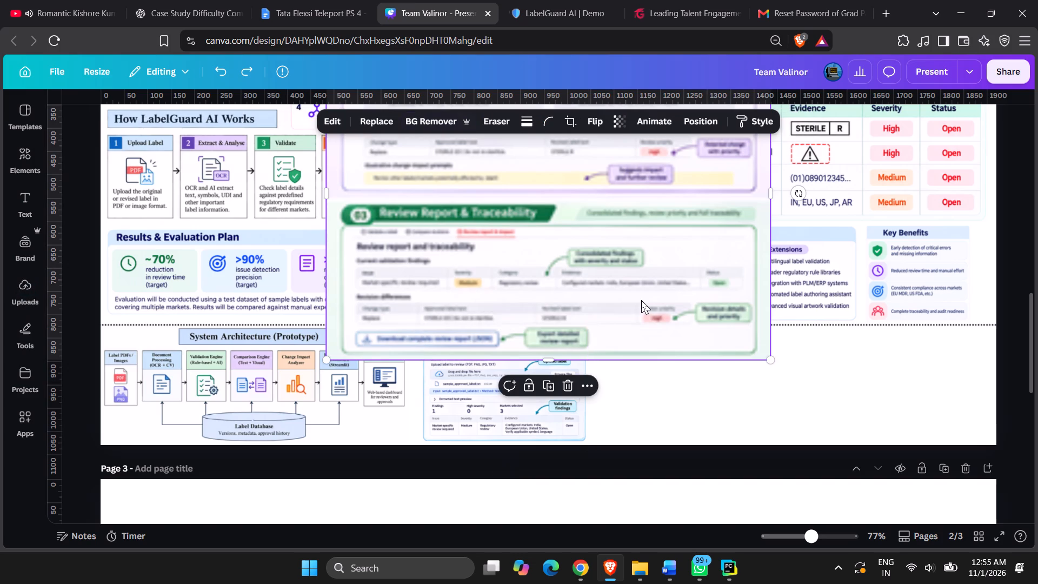
drag(550, 359, 549, 222)
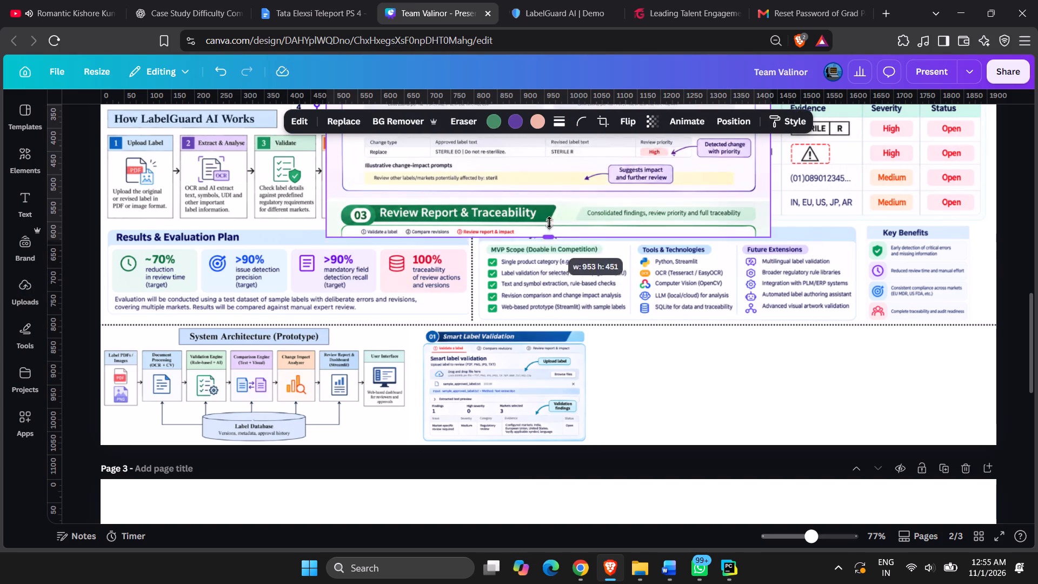
drag(549, 222, 550, 192)
Scale the cropped Revision Comparison panel down proportionally to about 649 × 243.
scroll(567, 247, up, 2)
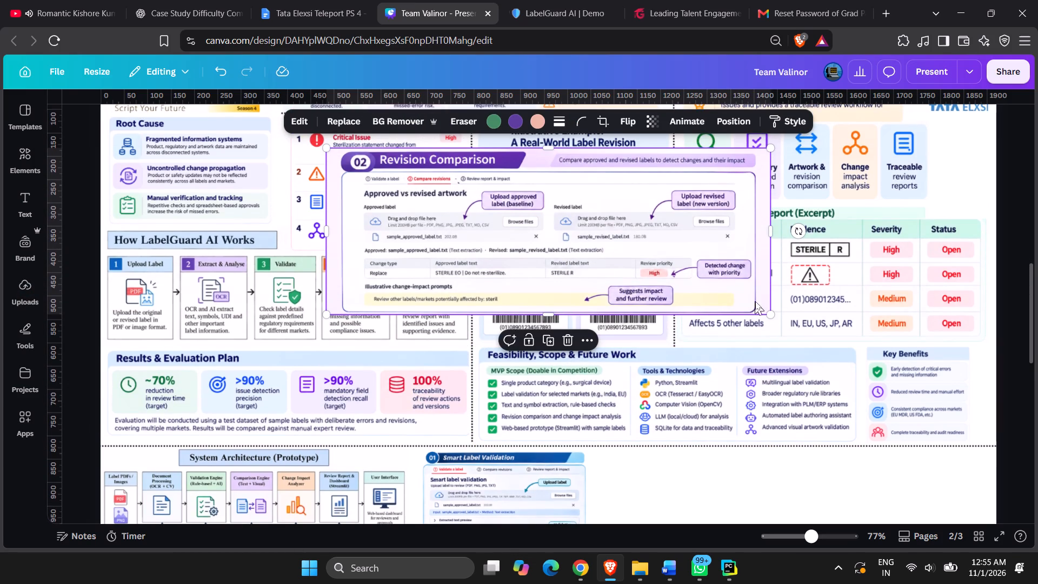
click(768, 309)
drag(768, 309, 620, 273)
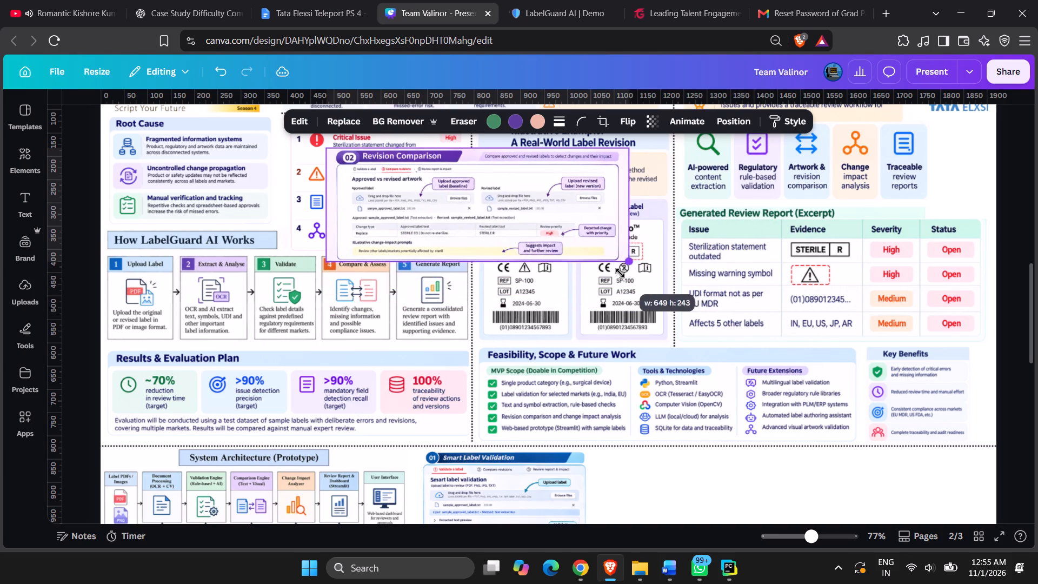
drag(620, 273, 620, 273)
Place the Revision Comparison panel in page 2's bottom strip beside Smart Label Validation, shifting both panels slightly towards the System Architecture diagram.
drag(535, 217, 759, 464)
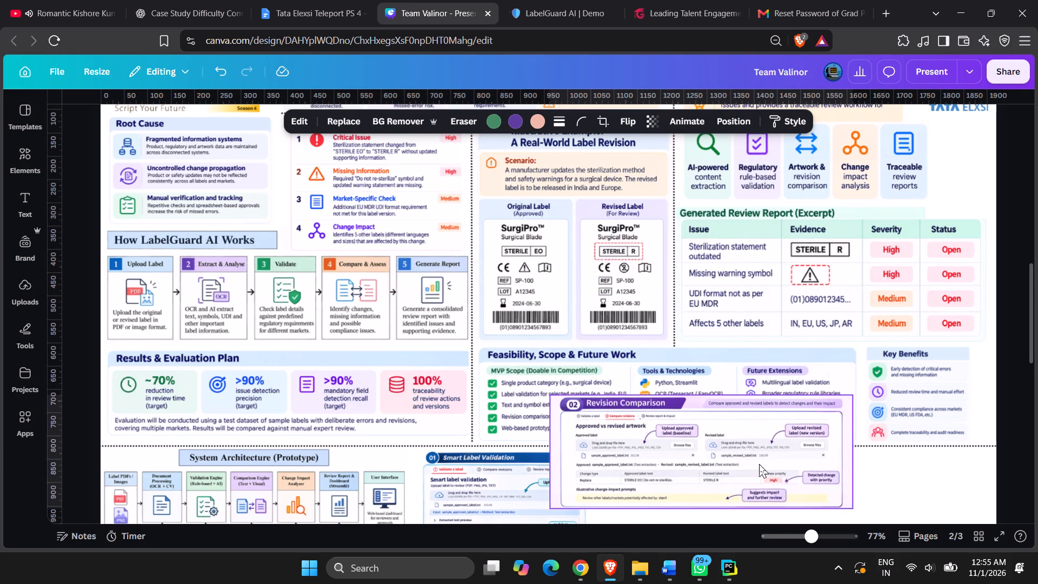
scroll(759, 464, left, 2)
drag(787, 364, 827, 430)
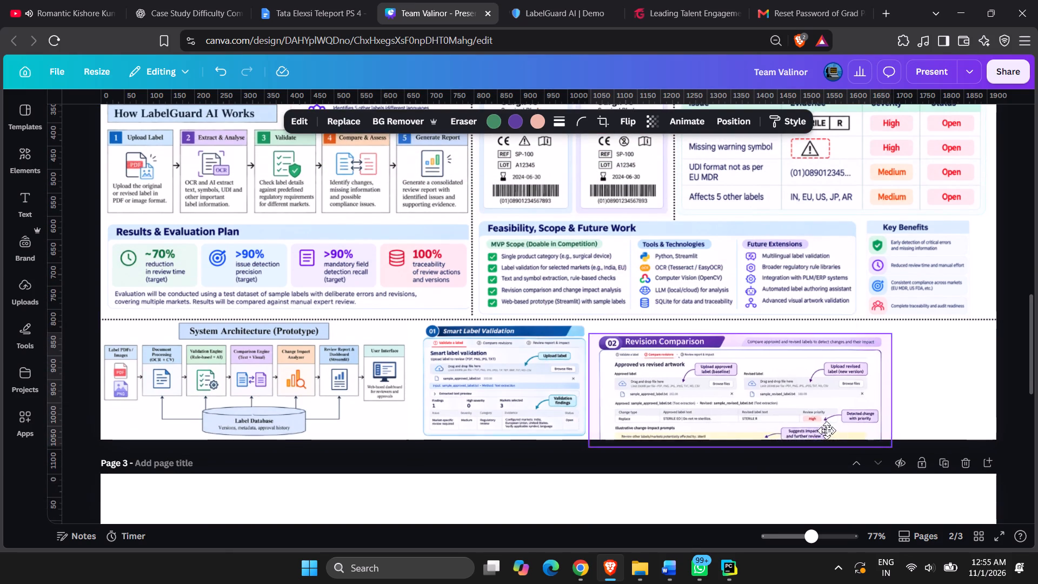
drag(827, 430, 821, 423)
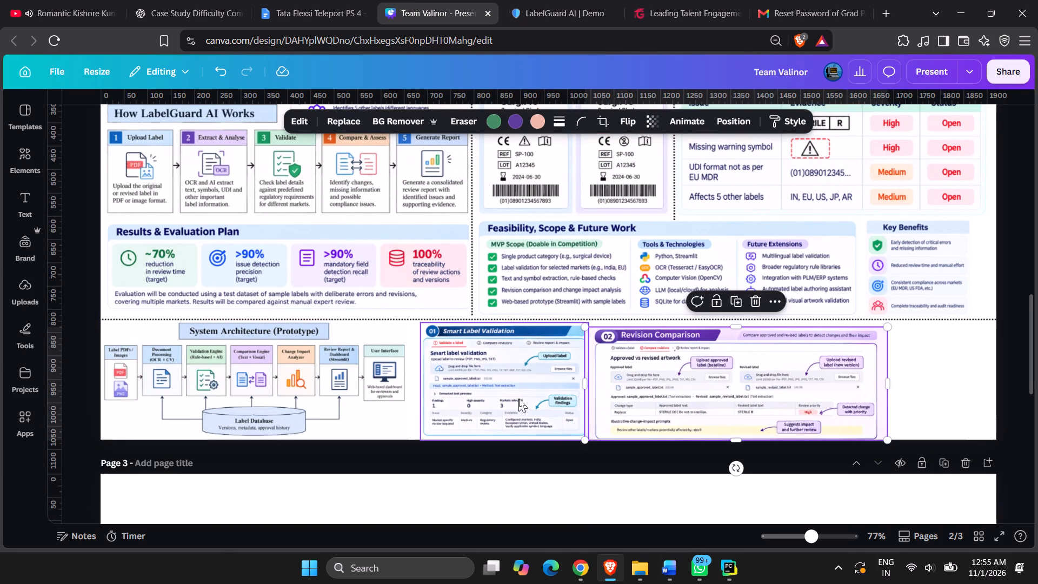
drag(519, 399, 503, 399)
drag(766, 403, 746, 404)
Trim the Revision Comparison panel's empty left and right margins and align it against the Smart Label Validation panel.
ctrl+scroll(641, 415, up, 1)
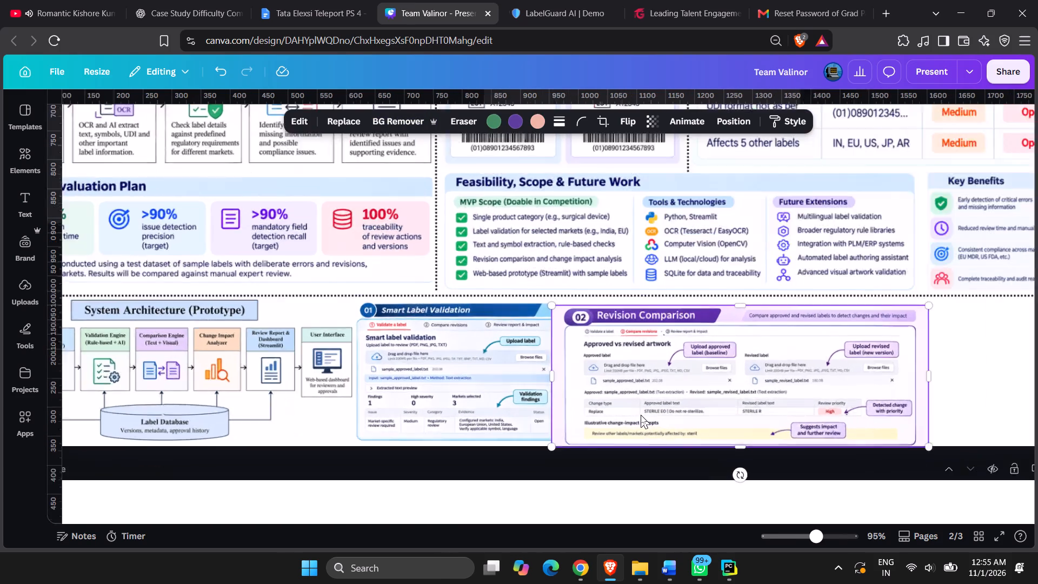
ctrl+scroll(641, 415, up, 1)
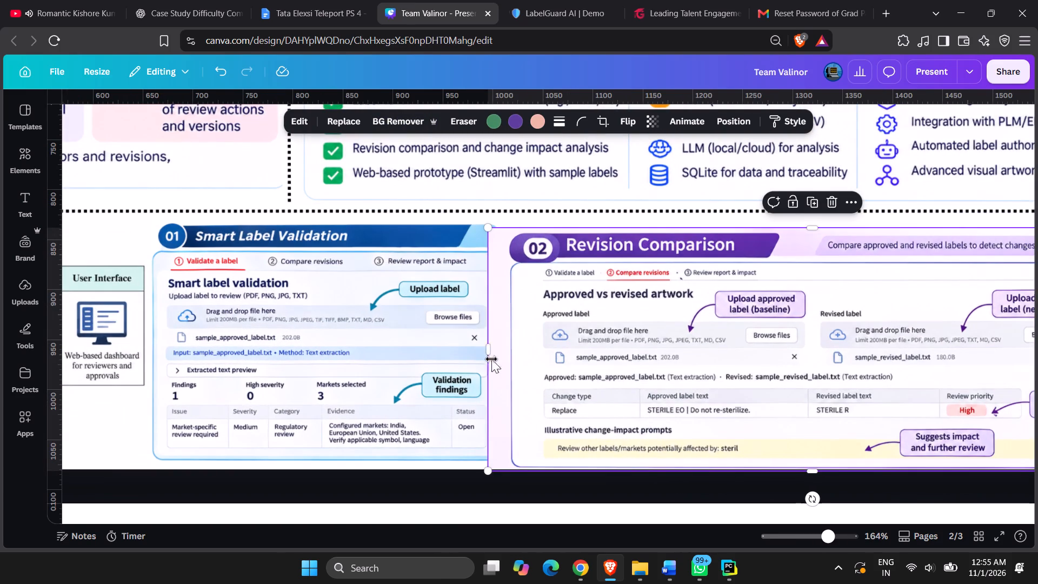
drag(483, 356, 502, 355)
drag(578, 363, 568, 357)
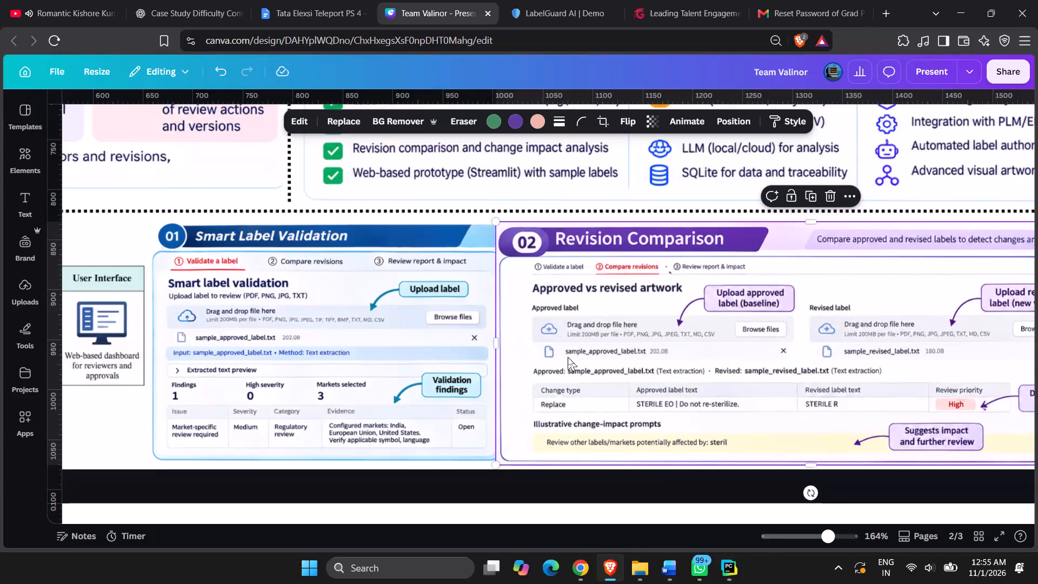
scroll(568, 357, right, 1)
scroll(568, 357, left, 5)
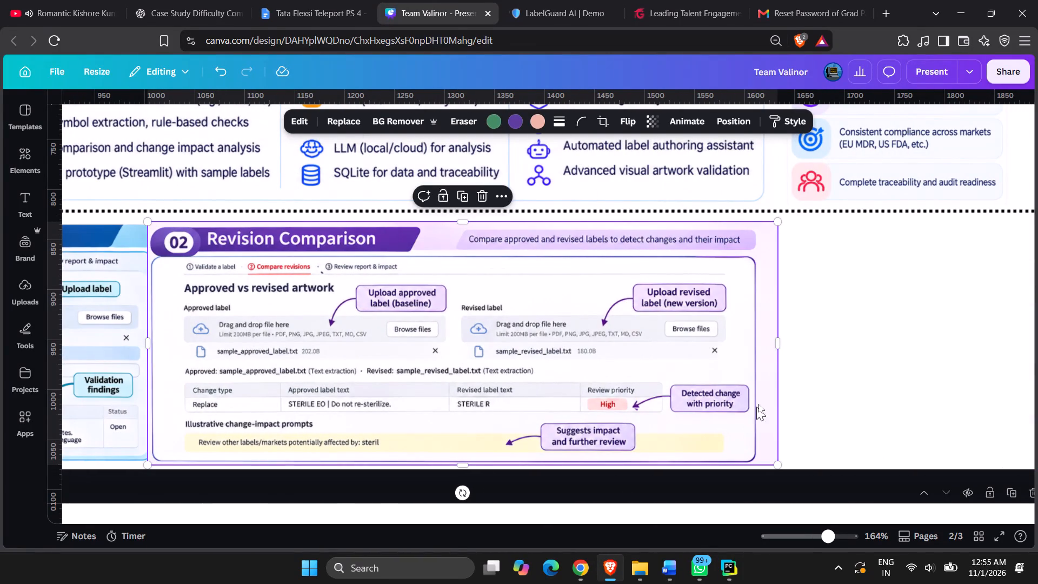
drag(775, 362, 756, 361)
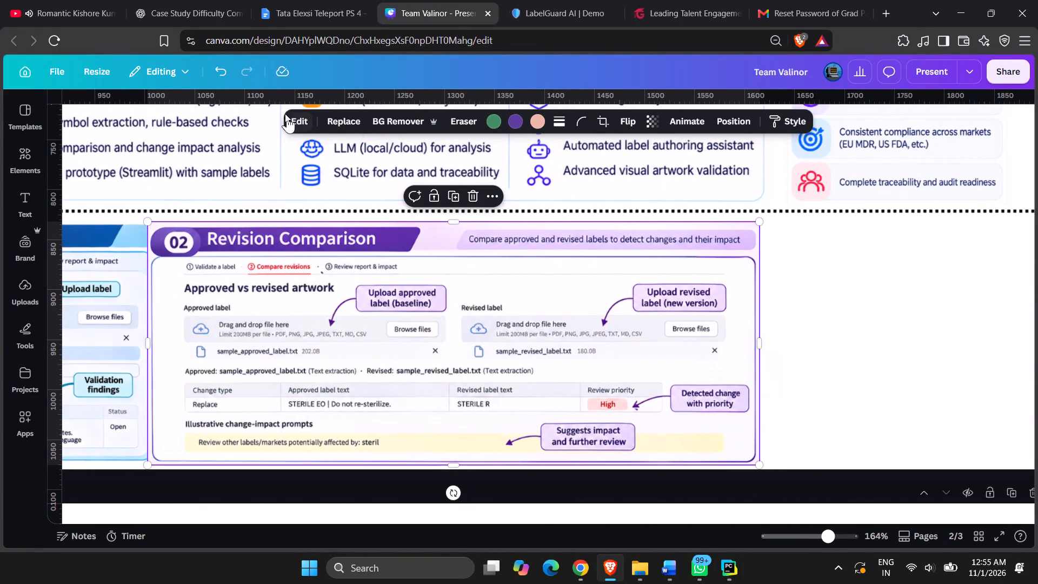
Remove the background of the Revision Comparison panel on page 2.
click(385, 120)
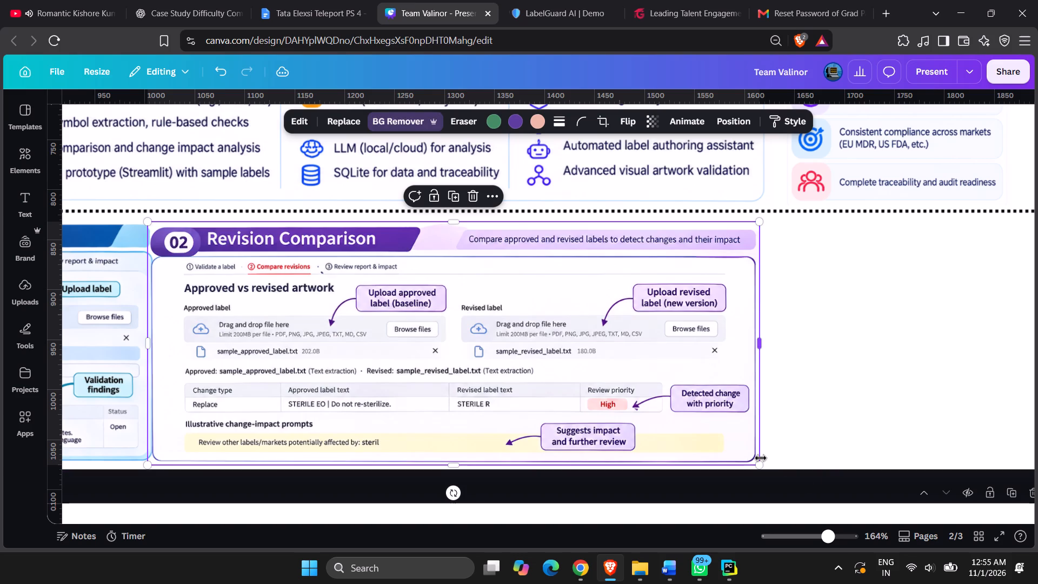
Scale the Revision Comparison panel down proportionally to about 584 wide and nudge it back into the middle of the bottom strip.
drag(760, 463, 727, 460)
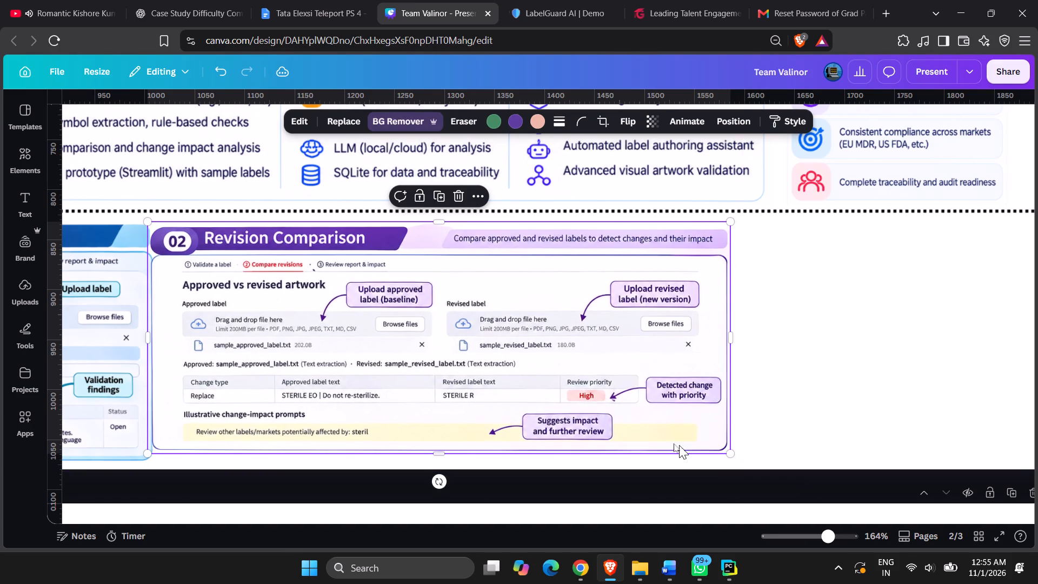
drag(601, 398, 611, 403)
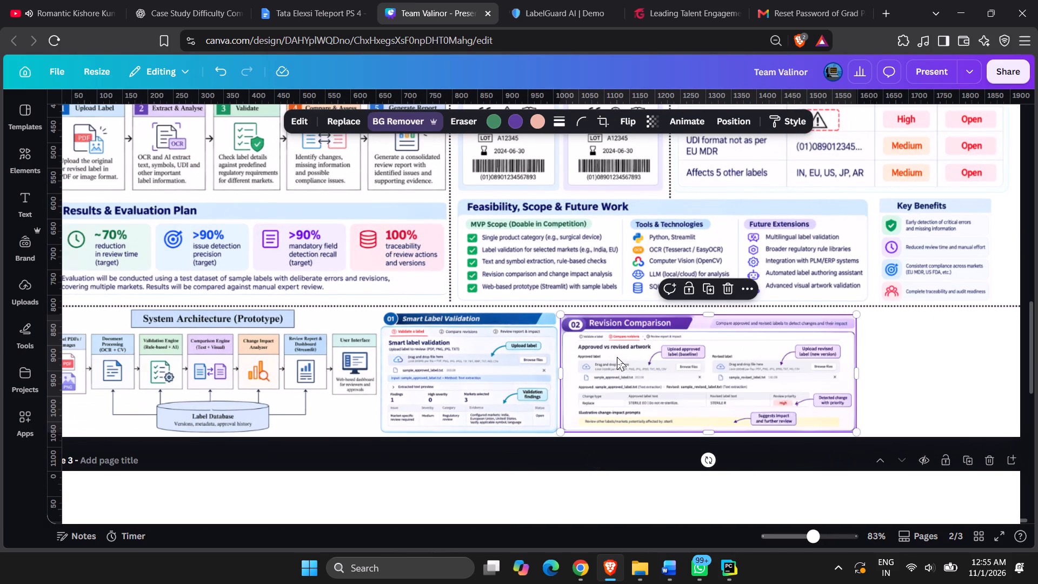
Scale the Smart Label Validation panel down to about 320 wide and raise it towards the strip's dotted divider.
click(497, 343)
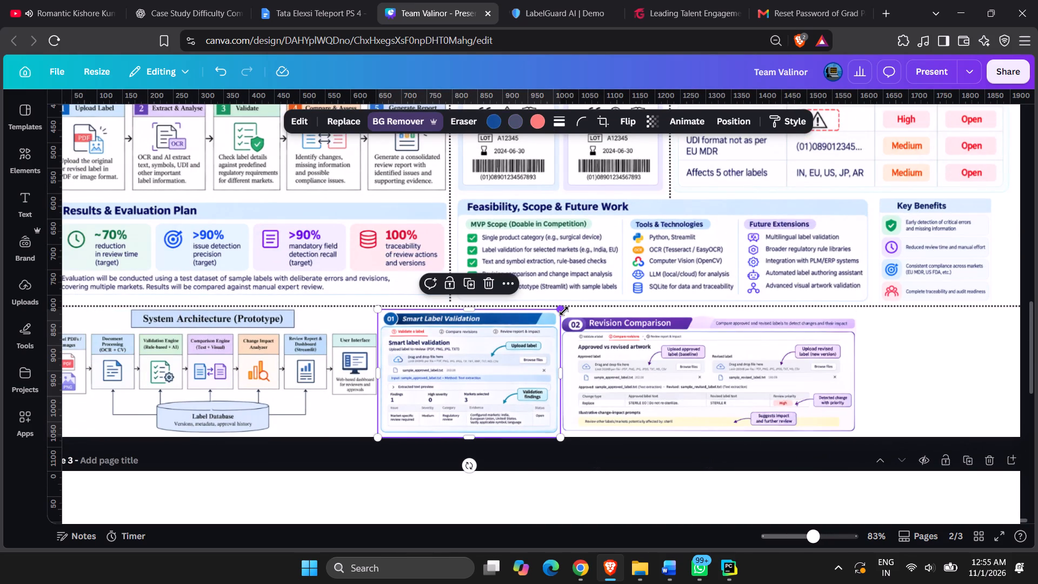
drag(564, 311, 546, 331)
drag(489, 369, 490, 368)
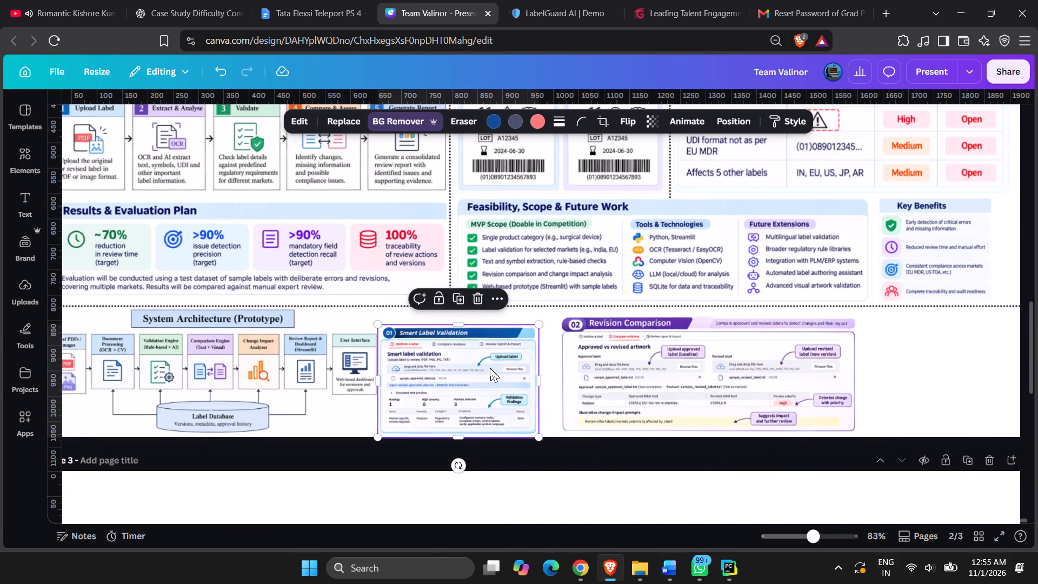
drag(490, 368, 497, 357)
Move the Revision Comparison panel up against the resized Smart Label Validation panel, just below the dotted divider.
drag(638, 356, 634, 355)
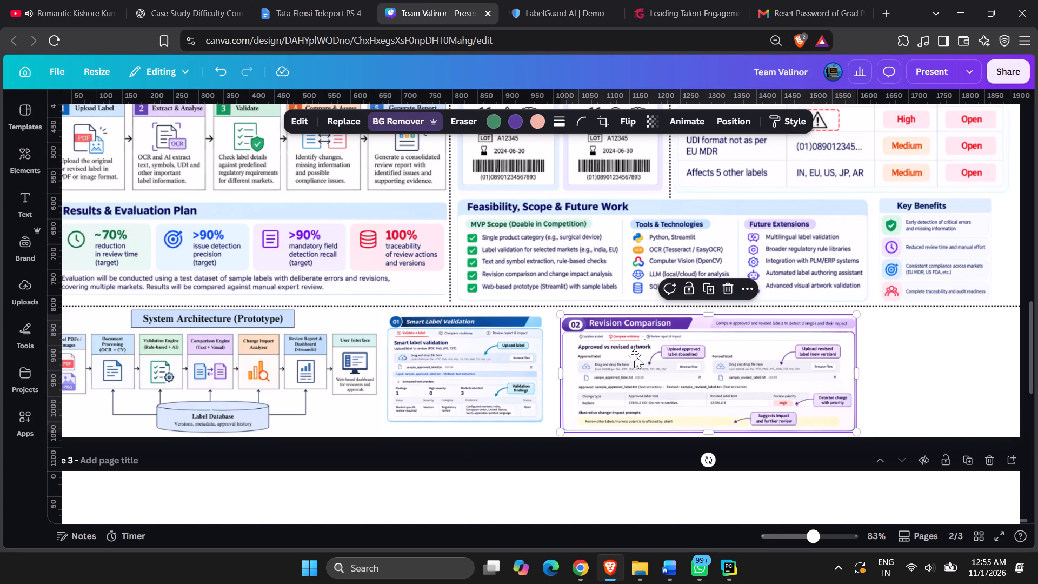
drag(634, 355, 624, 352)
scroll(722, 380, left, 1)
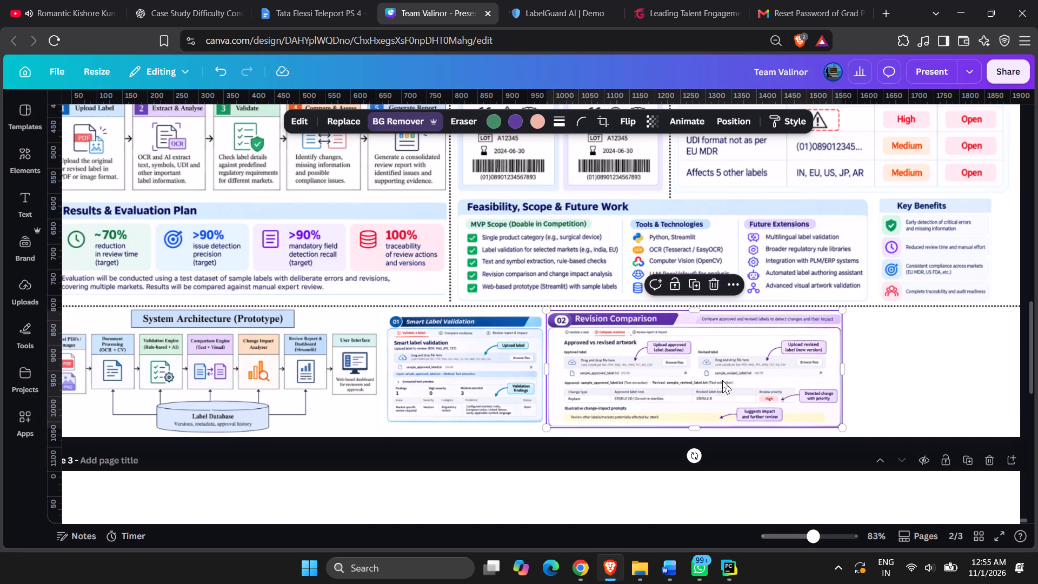
scroll(722, 380, left, 4)
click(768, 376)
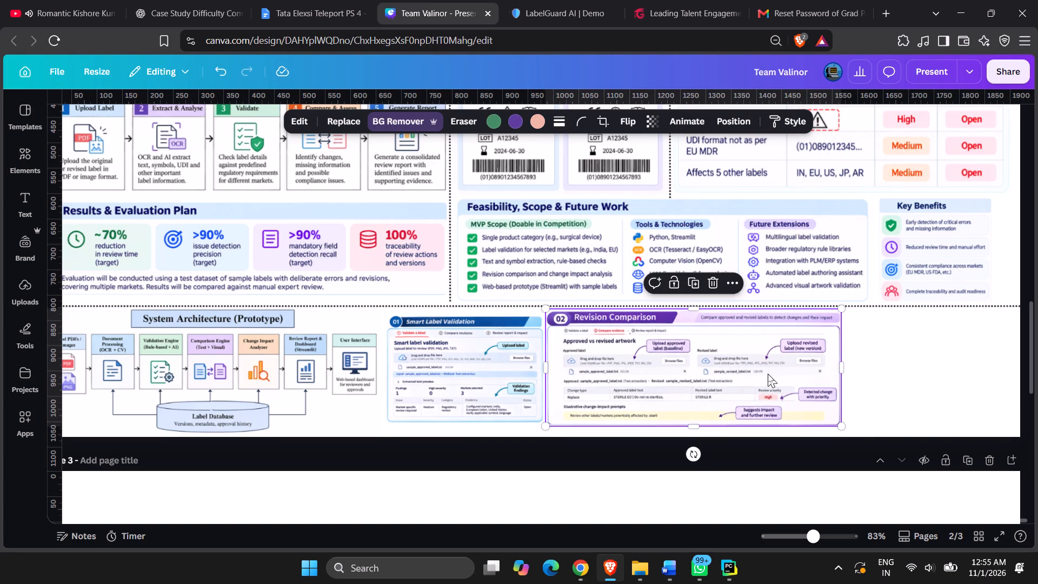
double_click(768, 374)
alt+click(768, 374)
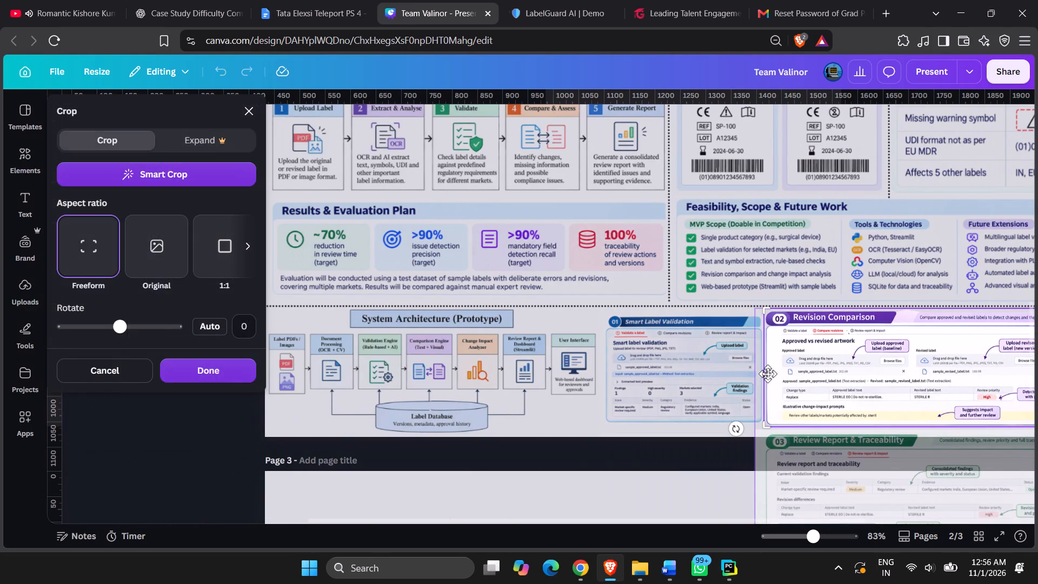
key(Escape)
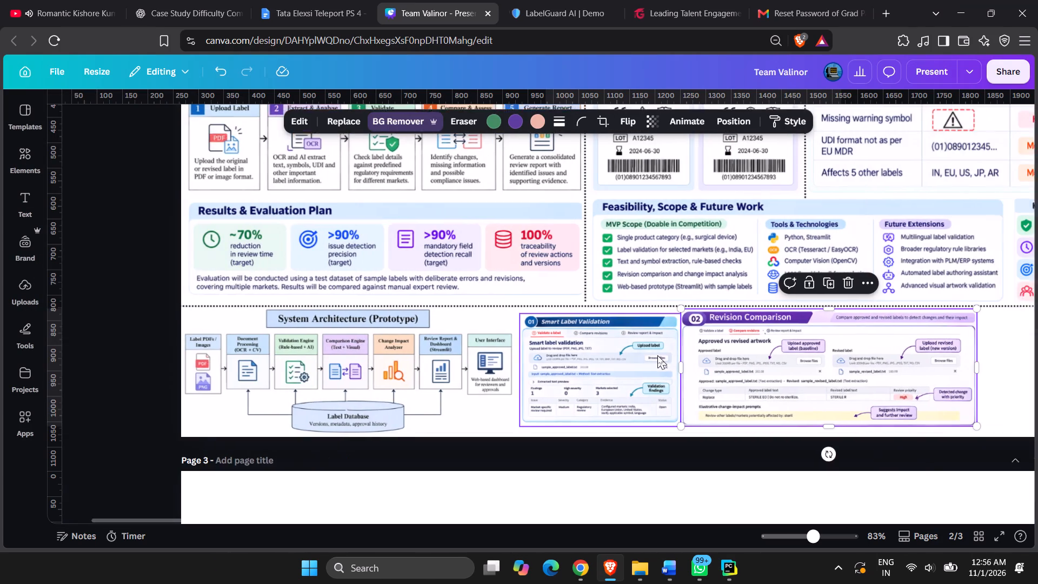
Duplicate the Revision Comparison panel and place the copy at the far end of page 2's bottom strip, below Key Benefits.
scroll(657, 355, left, 1)
alt+drag(688, 366, 748, 370)
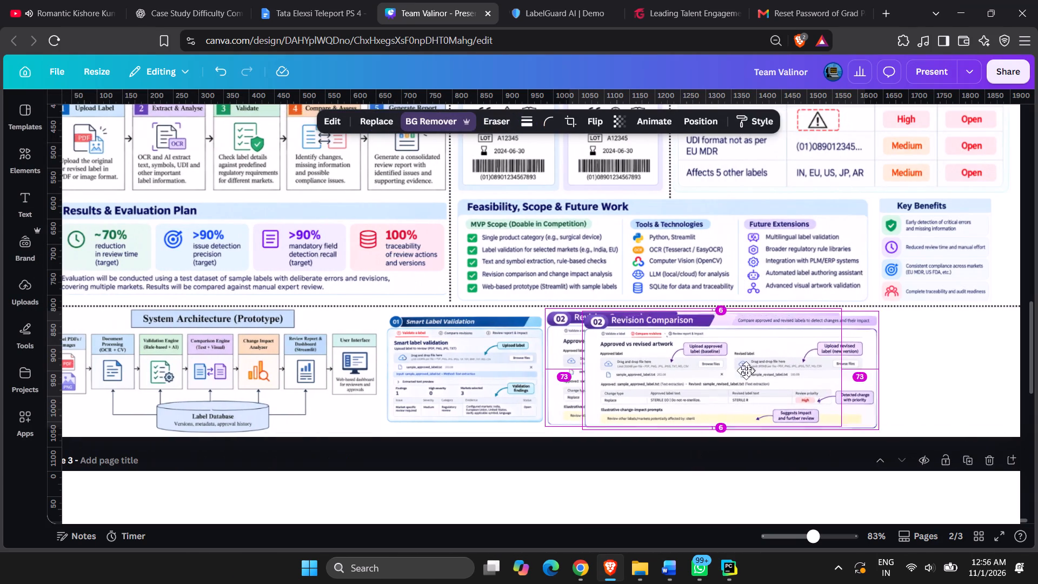
alt+drag(748, 370, 760, 370)
drag(781, 377, 866, 348)
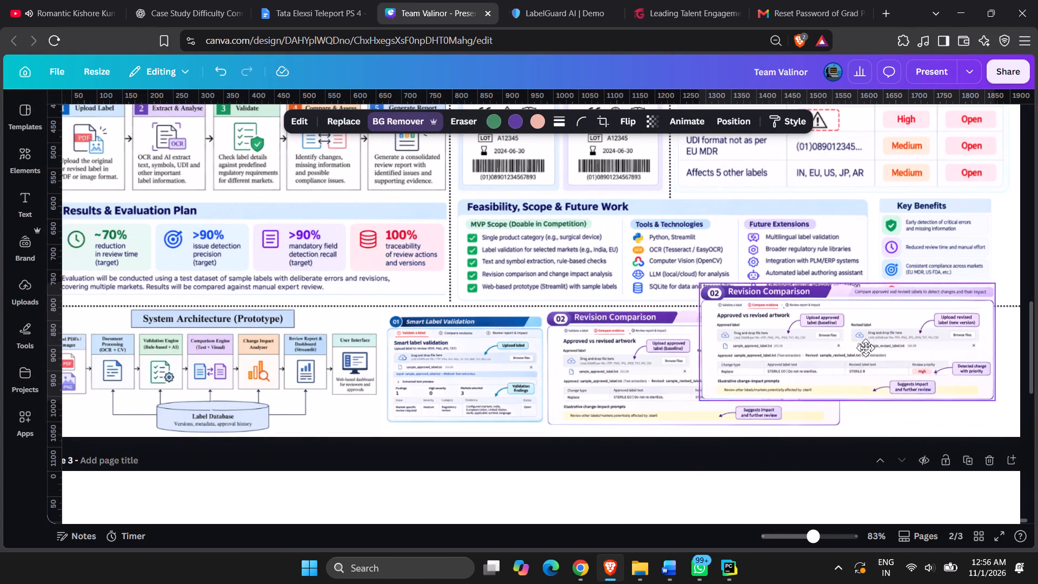
drag(866, 348, 881, 370)
scroll(881, 370, left, 1)
click(143, 0)
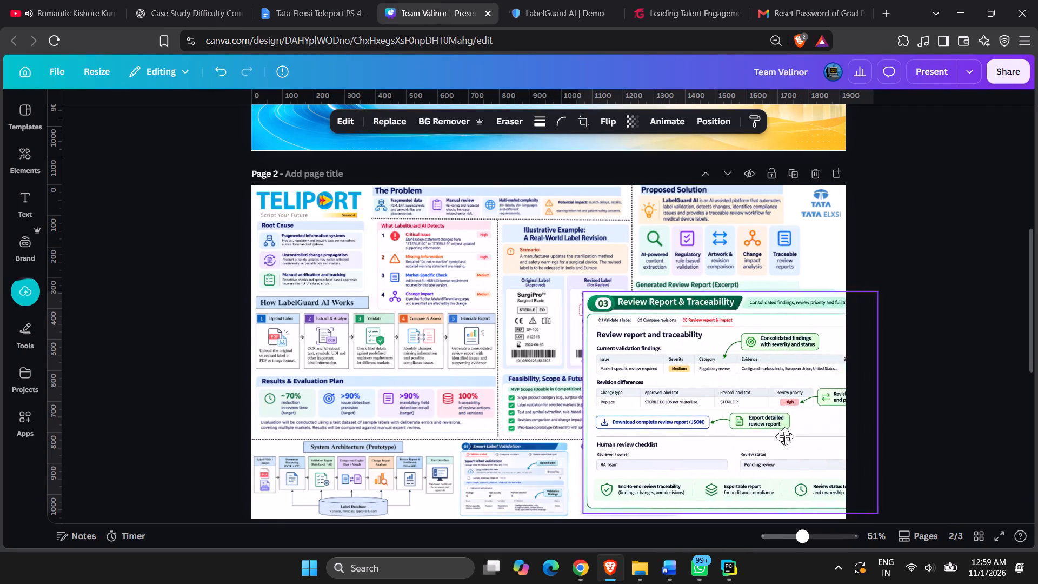
drag(784, 436, 737, 435)
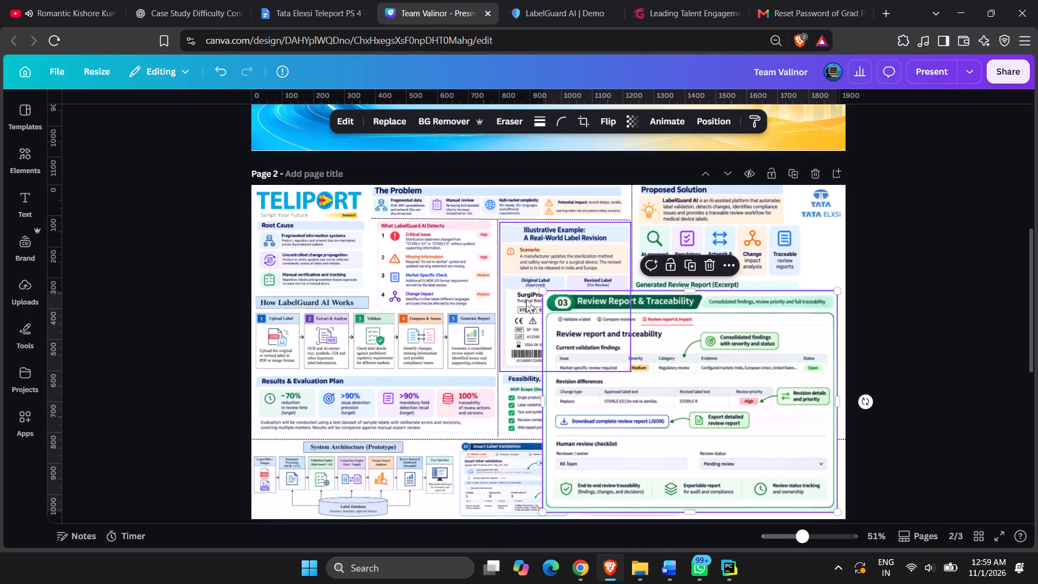
drag(542, 292, 701, 476)
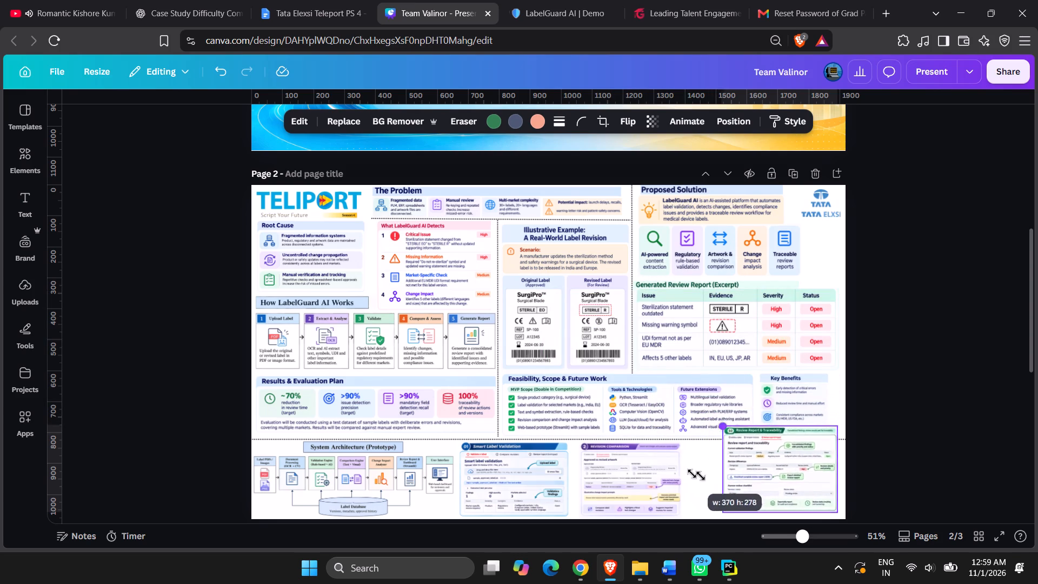
drag(701, 476, 728, 475)
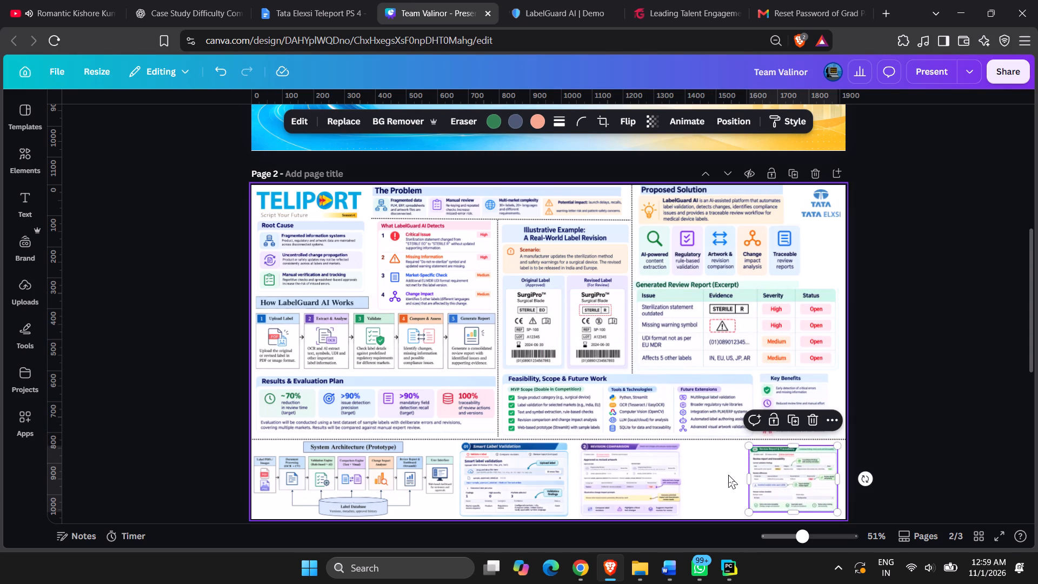
ctrl+scroll(724, 543, down, 1)
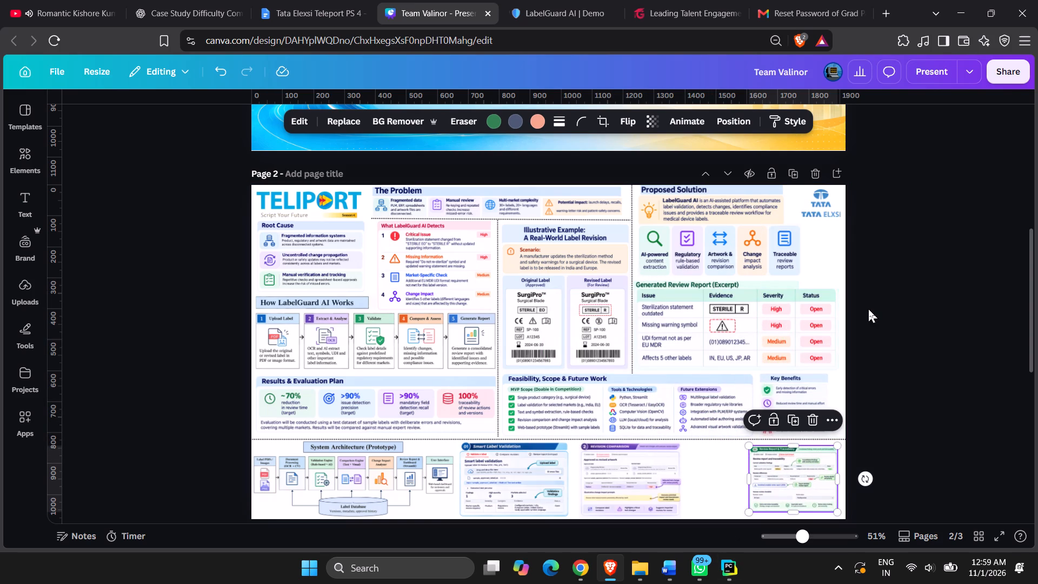
click(868, 309)
ctrl+scroll(762, 330, up, 1)
scroll(762, 330, down, 2)
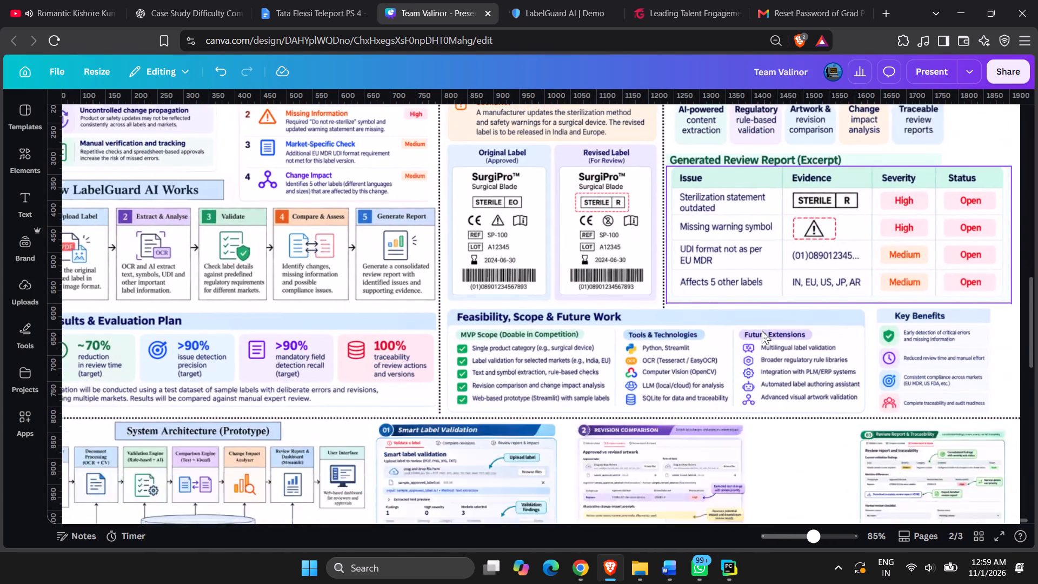
scroll(762, 330, down, 2)
drag(875, 363, 823, 357)
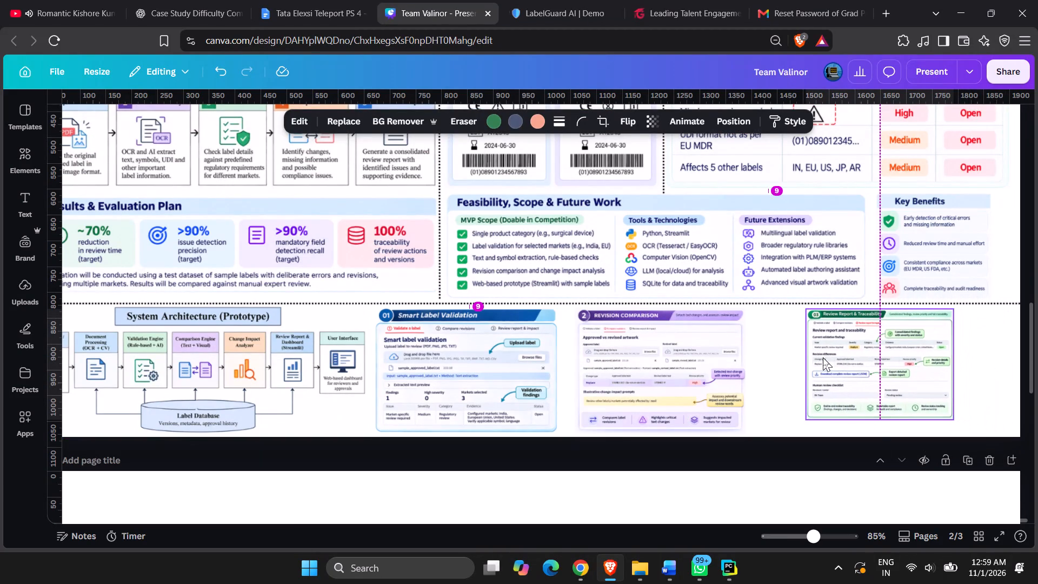
drag(954, 420, 973, 431)
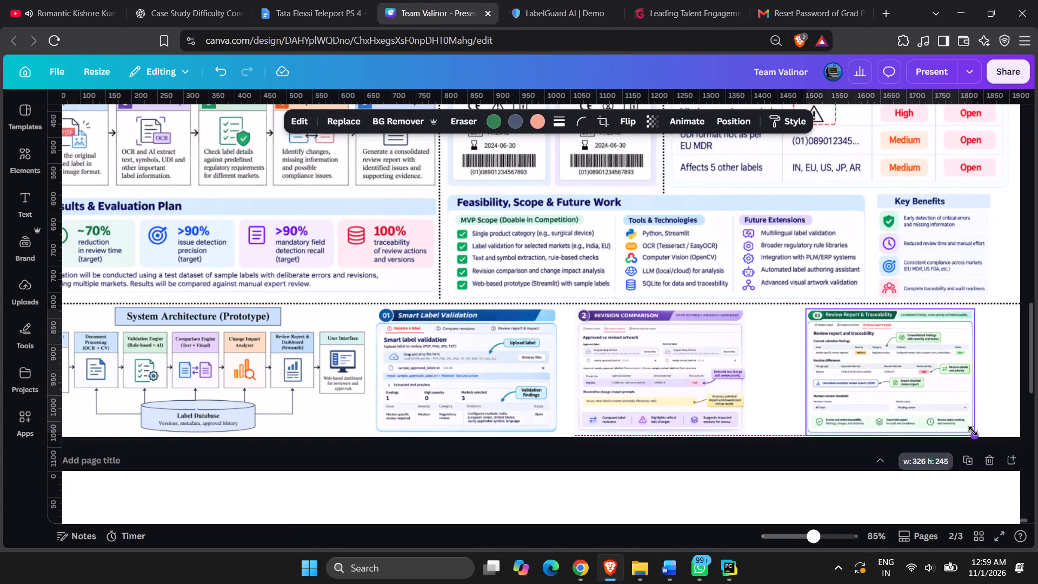
drag(973, 431, 972, 431)
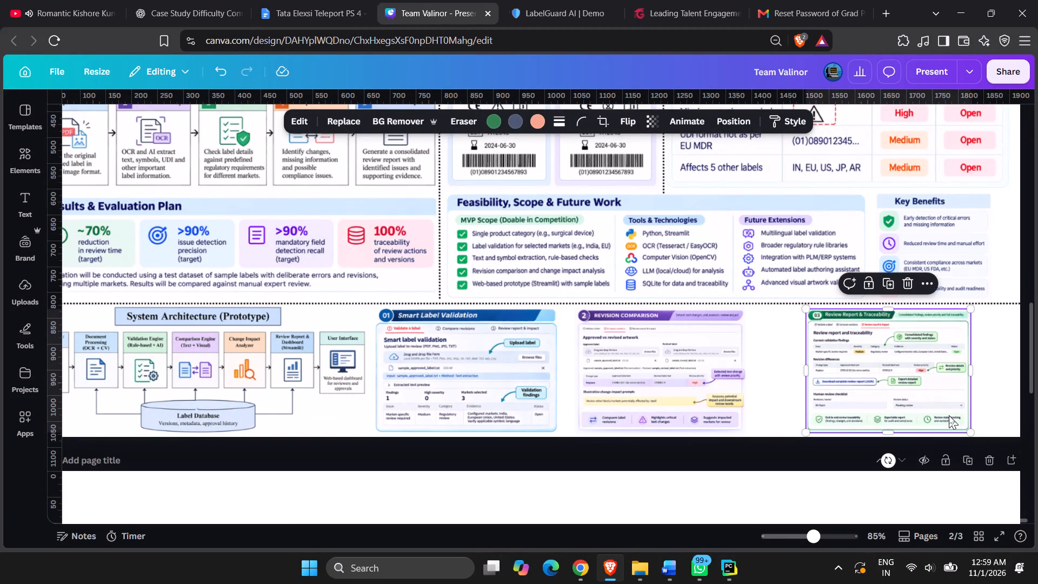
drag(875, 379, 900, 377)
Shift the Revision Comparison and Smart Label Validation panels to the right to spread the three panels across the lower strip.
drag(694, 368, 722, 367)
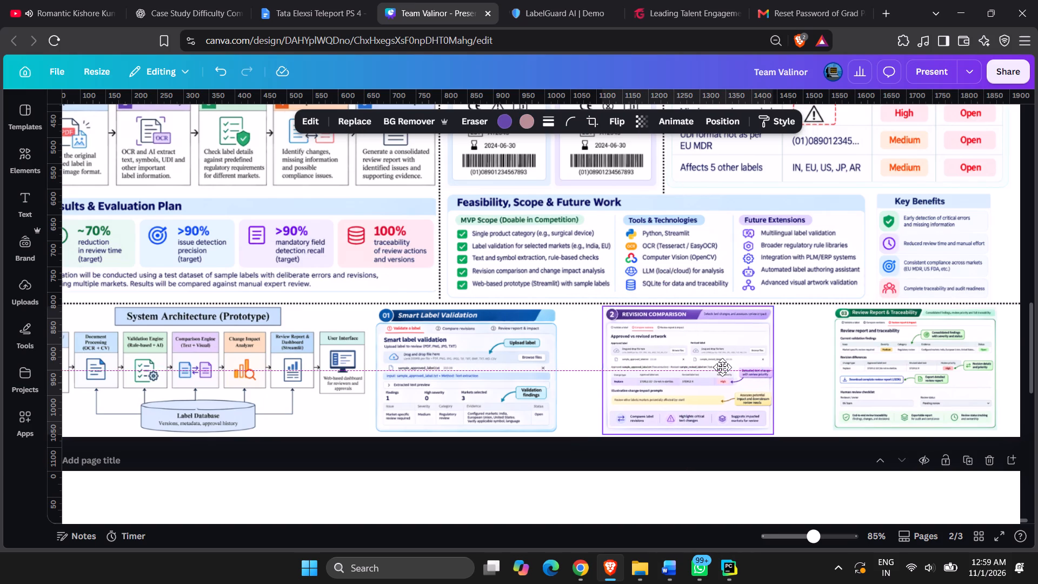
drag(722, 367, 738, 364)
drag(551, 352, 551, 352)
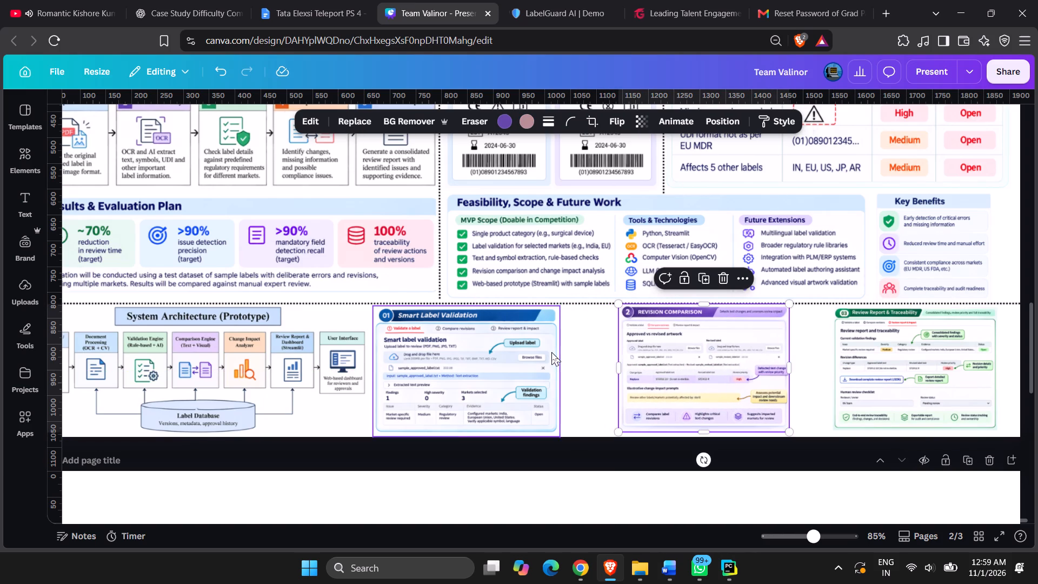
drag(551, 352, 577, 352)
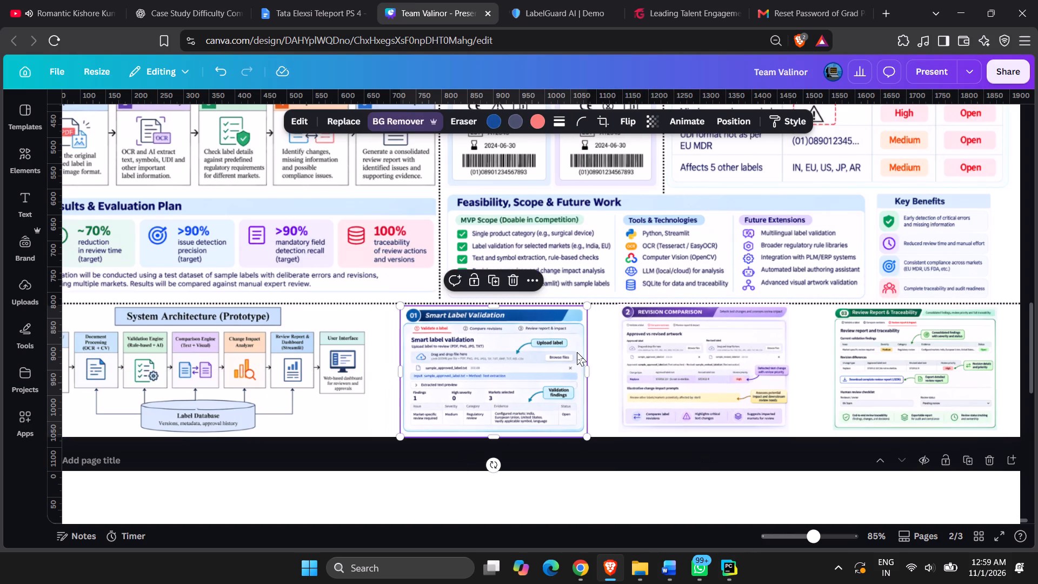
Nudge the Review Report & Traceability panel right and enlarge it to about 328 by 246.
ctrl+scroll(740, 381, up, 1)
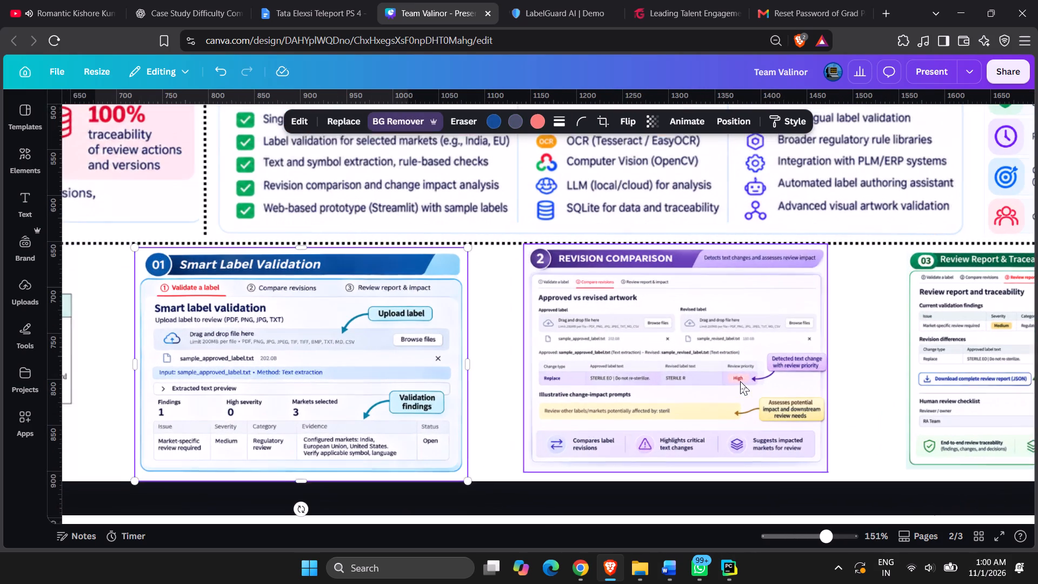
scroll(740, 381, left, 3)
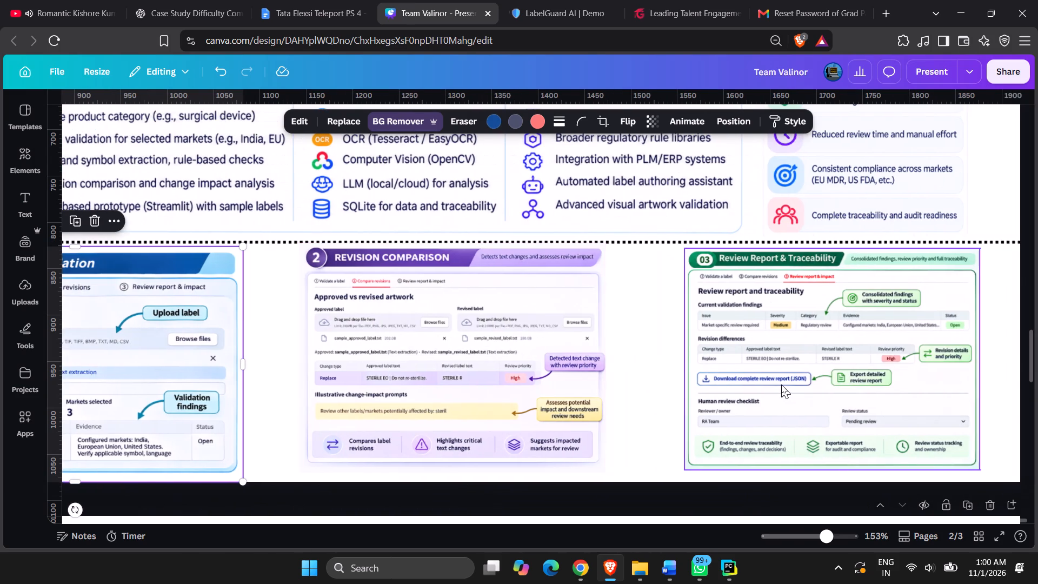
drag(782, 385, 789, 385)
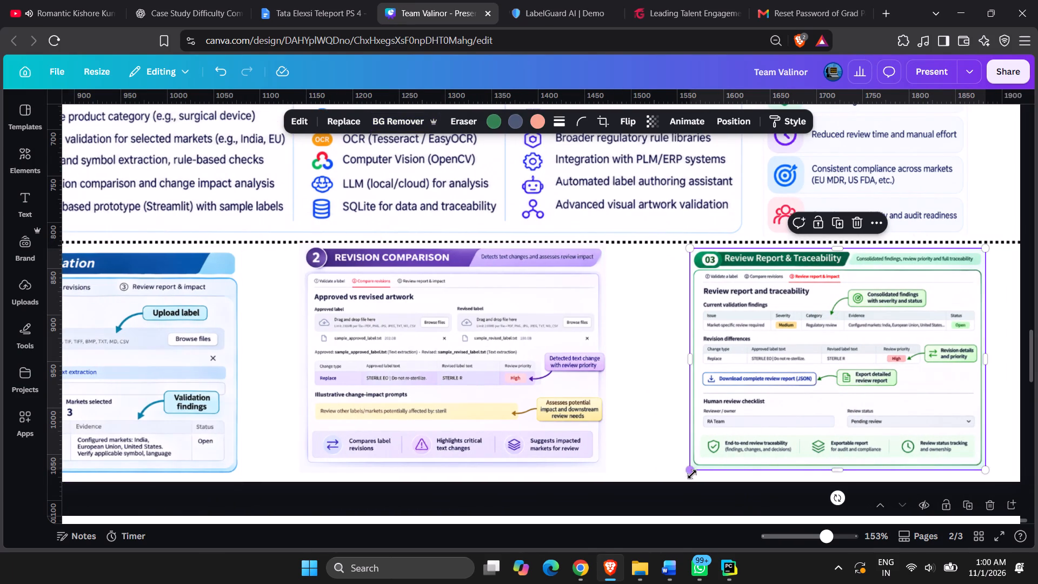
drag(693, 469, 684, 479)
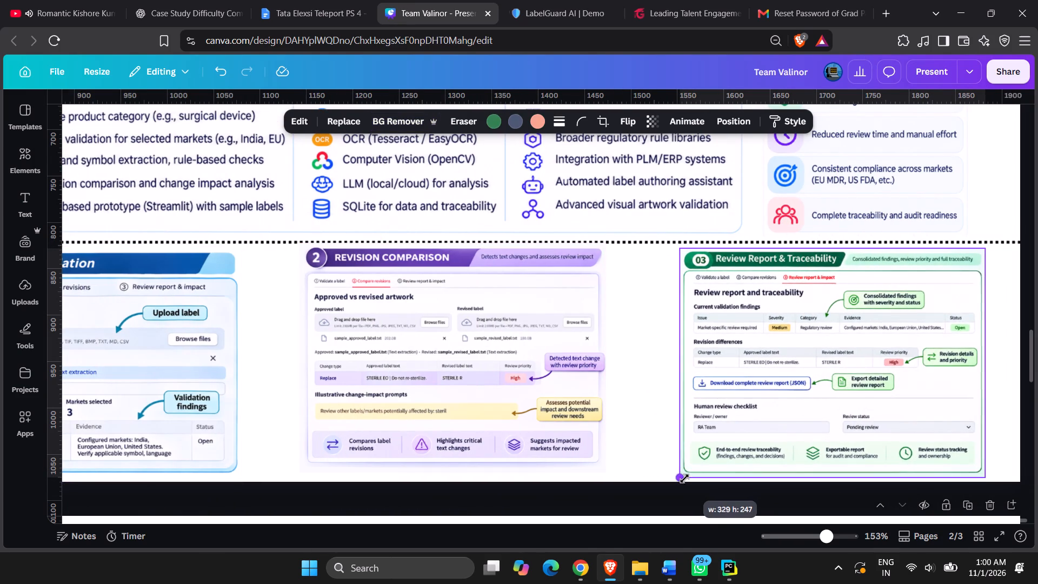
drag(684, 479, 686, 476)
Line up the Revision Comparison panel with the Review Report panel, trim its lower edge slightly and enlarge it proportionally.
drag(476, 449, 483, 452)
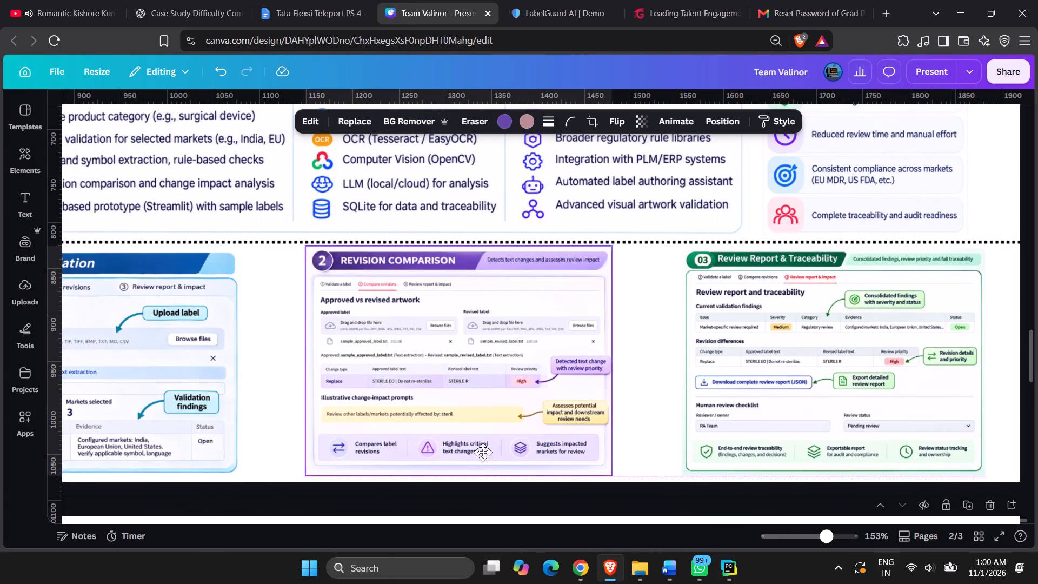
drag(483, 452, 484, 453)
scroll(484, 453, down, 1)
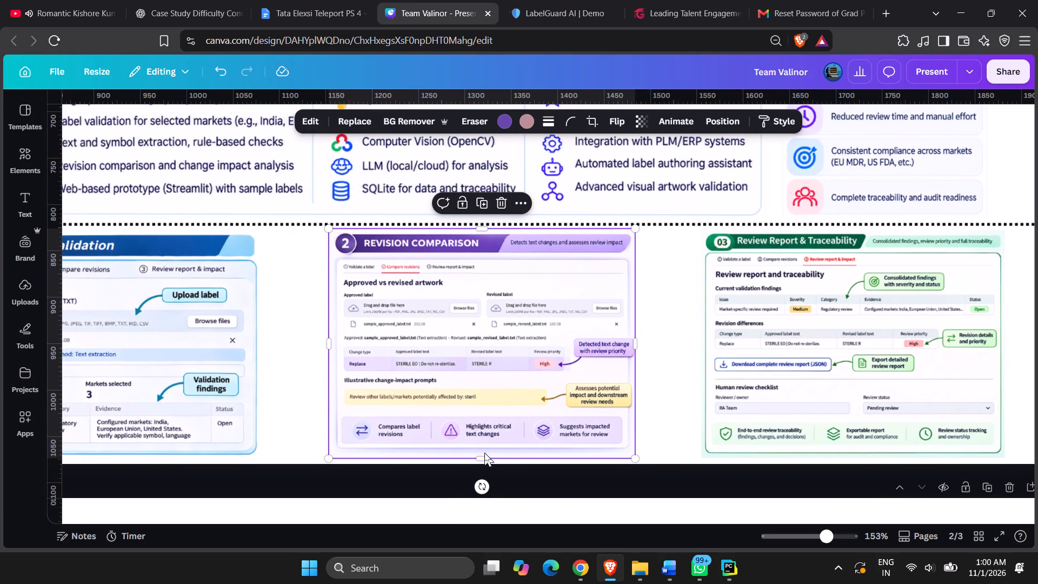
drag(485, 458, 488, 454)
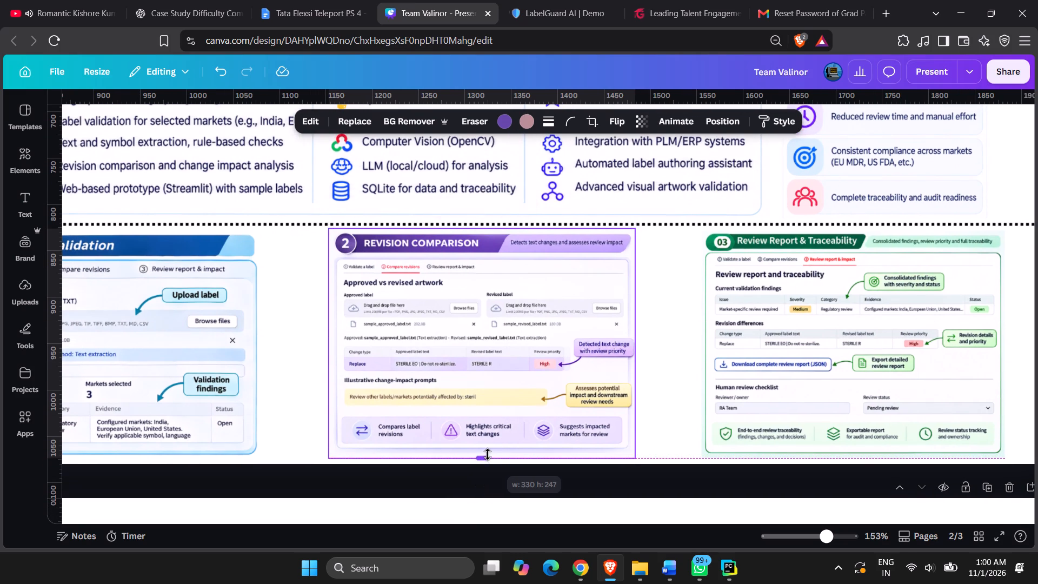
drag(488, 454, 491, 451)
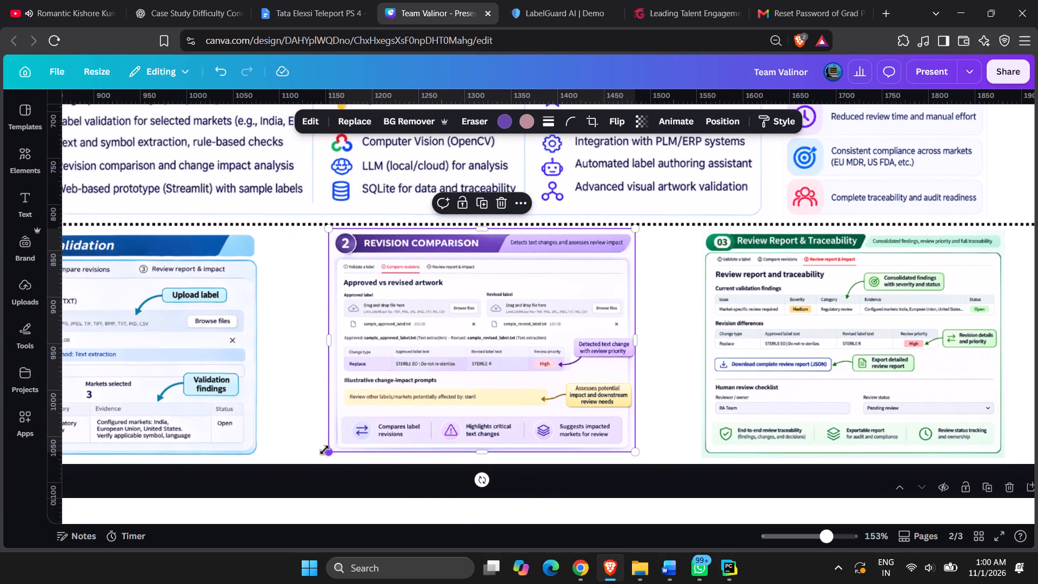
drag(330, 449, 325, 457)
Remove the image backgrounds of the Review Report & Traceability and Revision Comparison panels with BG Remover.
click(777, 409)
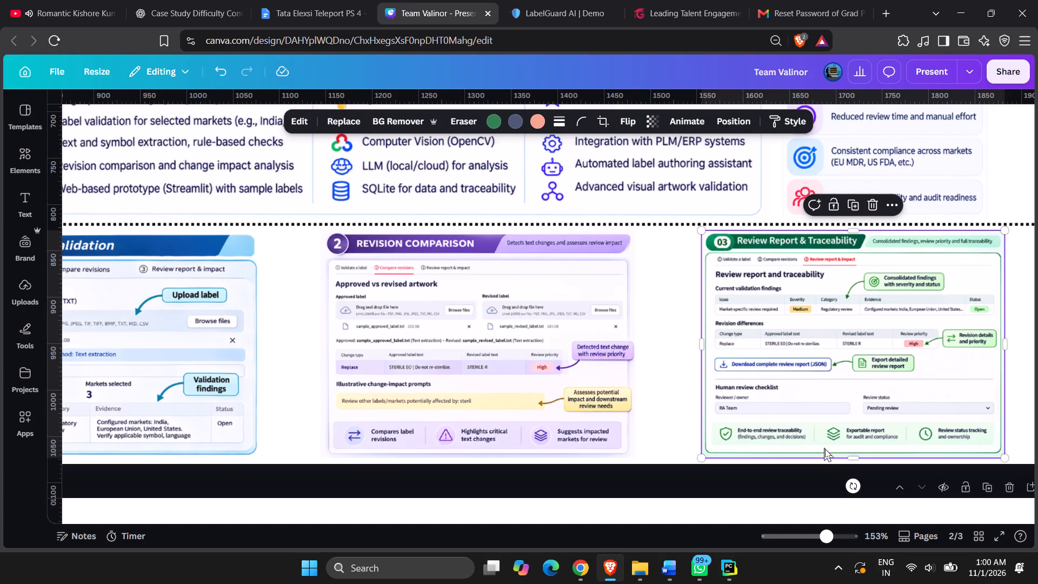
click(846, 457)
click(407, 121)
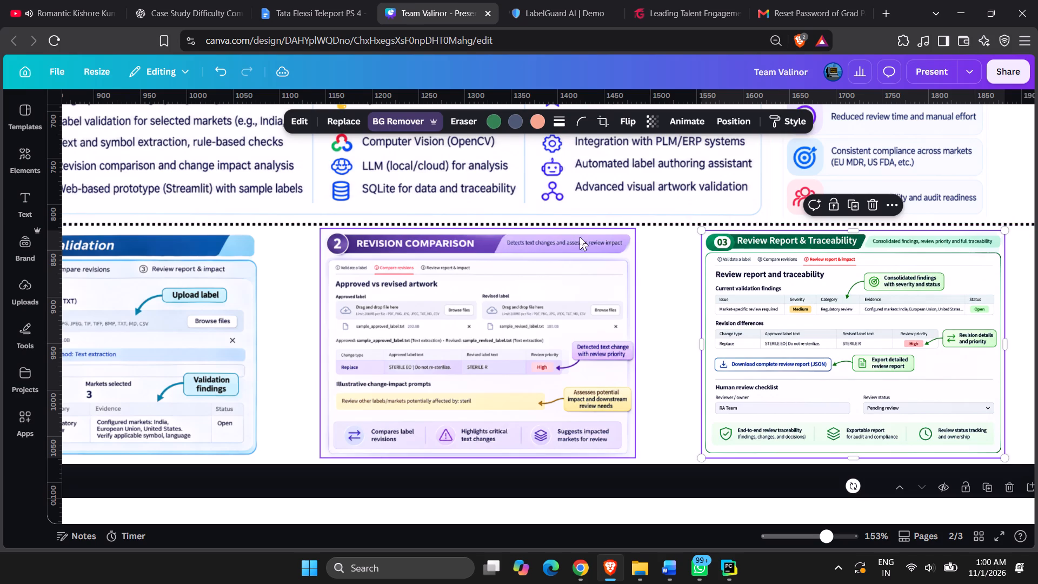
click(513, 300)
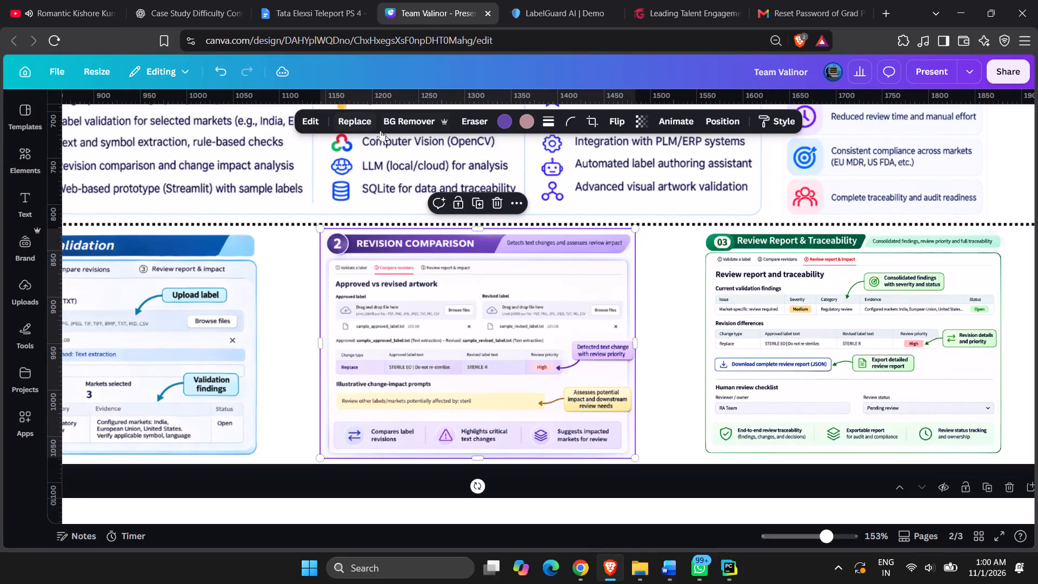
click(387, 130)
Enlarge the Review Report & Traceability panel slightly from its lower-left corner to about 332 by 249.
click(733, 402)
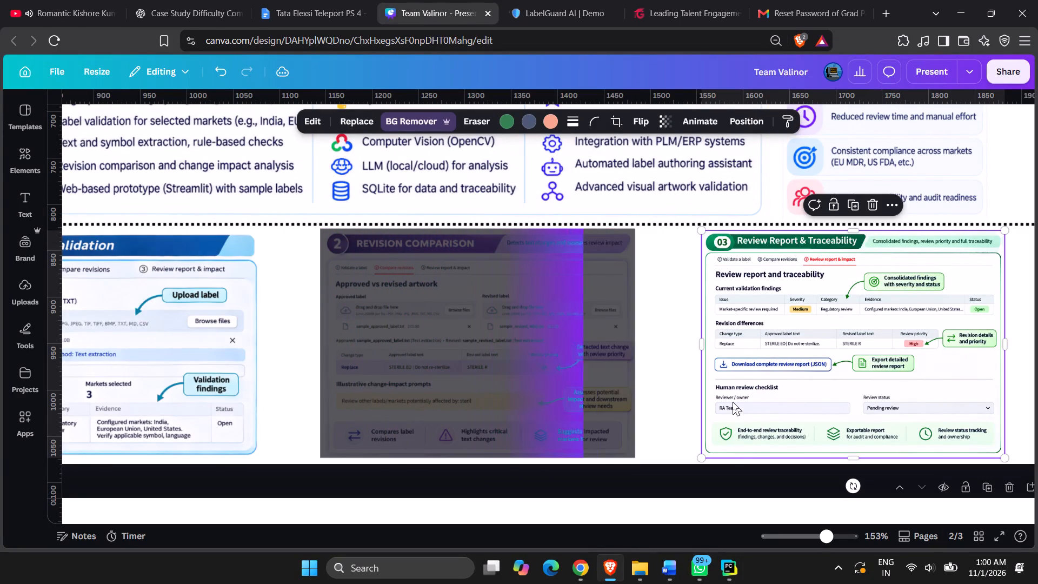
drag(704, 459, 699, 463)
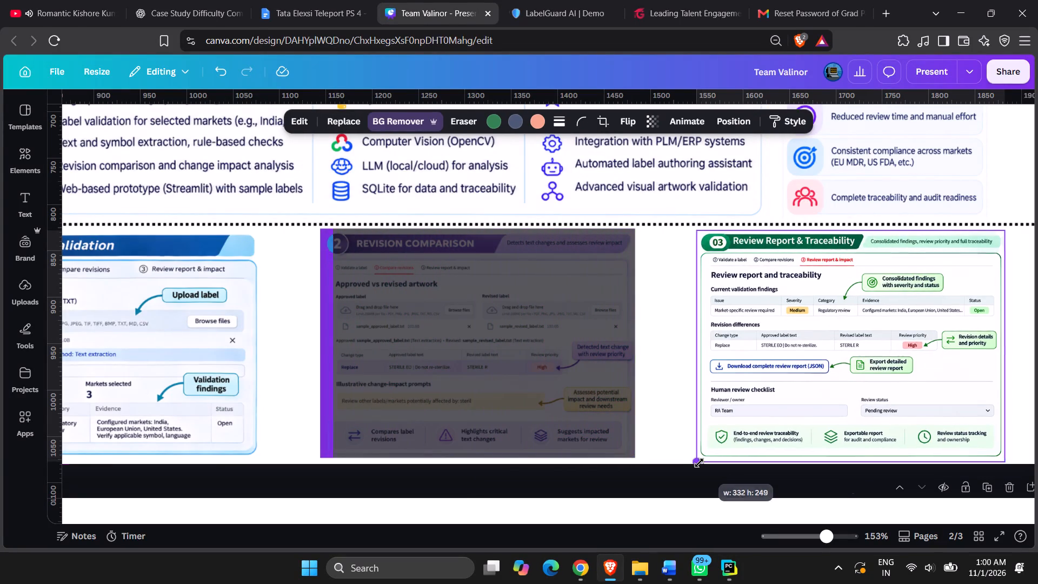
drag(699, 463, 699, 463)
Move the Revision Comparison panel slightly right, closer to the Review Report panel, and fine-tune its size from the lower-left corner.
drag(543, 420, 550, 420)
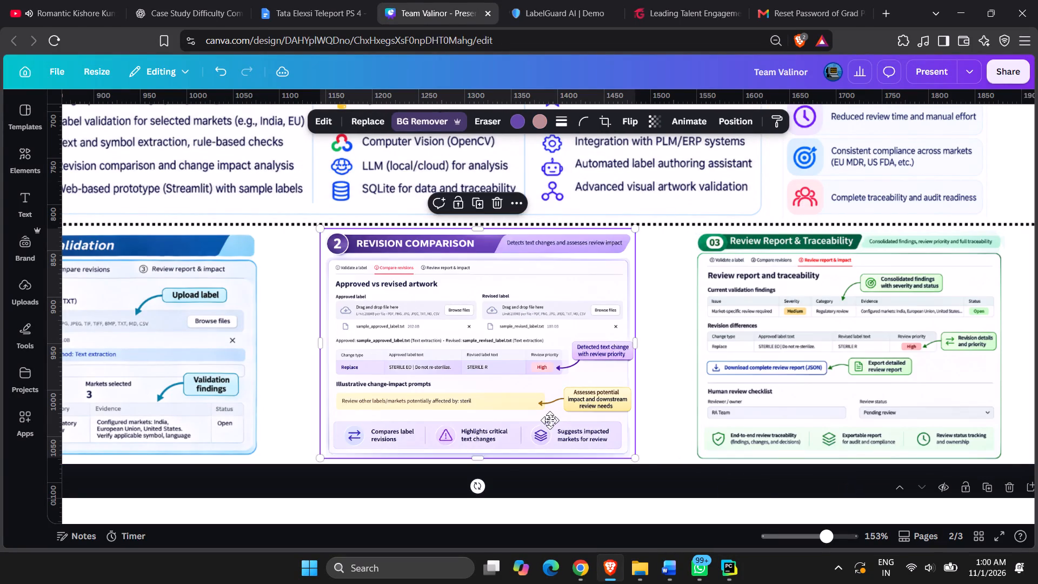
drag(550, 420, 560, 420)
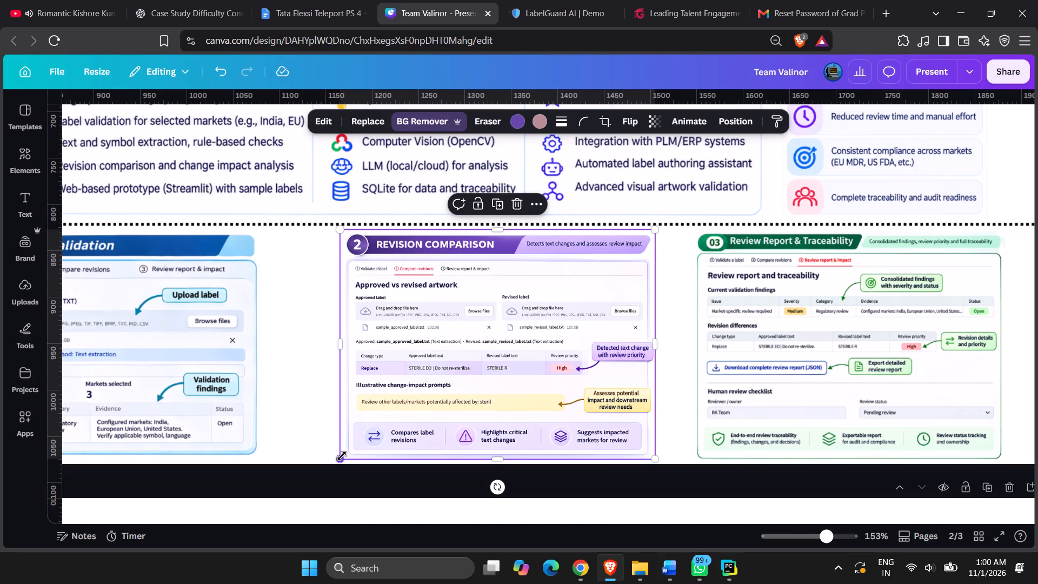
click(342, 456)
Enlarge the System Architecture (Prototype) diagram very slightly from its lower-right corner.
scroll(238, 429, right, 1)
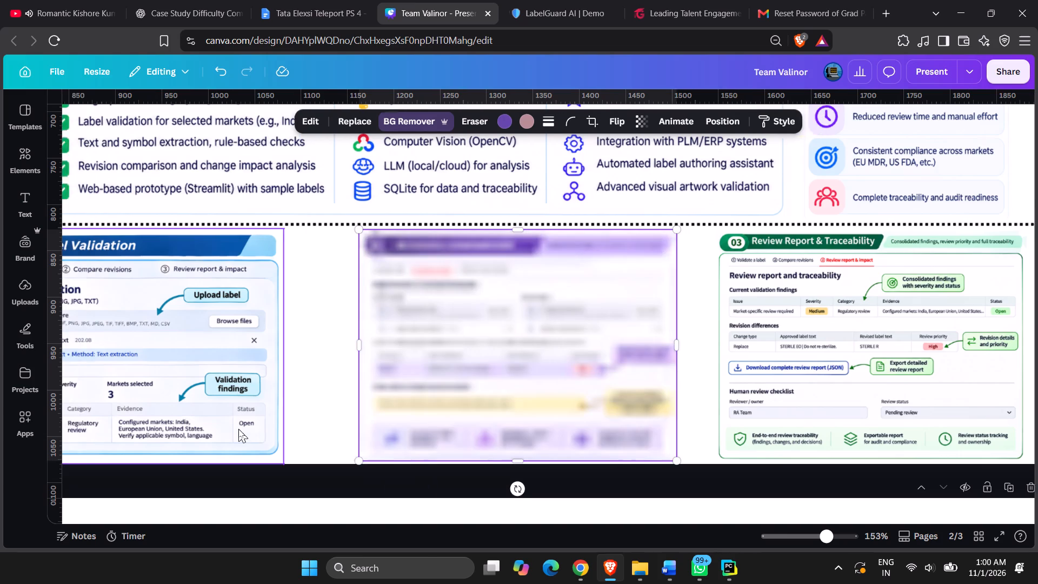
scroll(238, 429, right, 2)
click(243, 416)
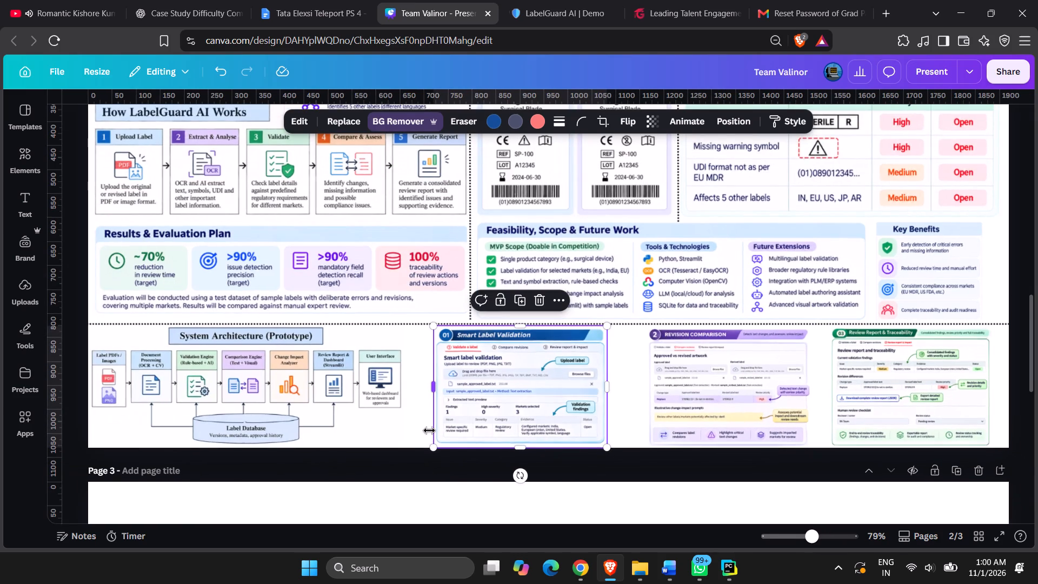
click(295, 415)
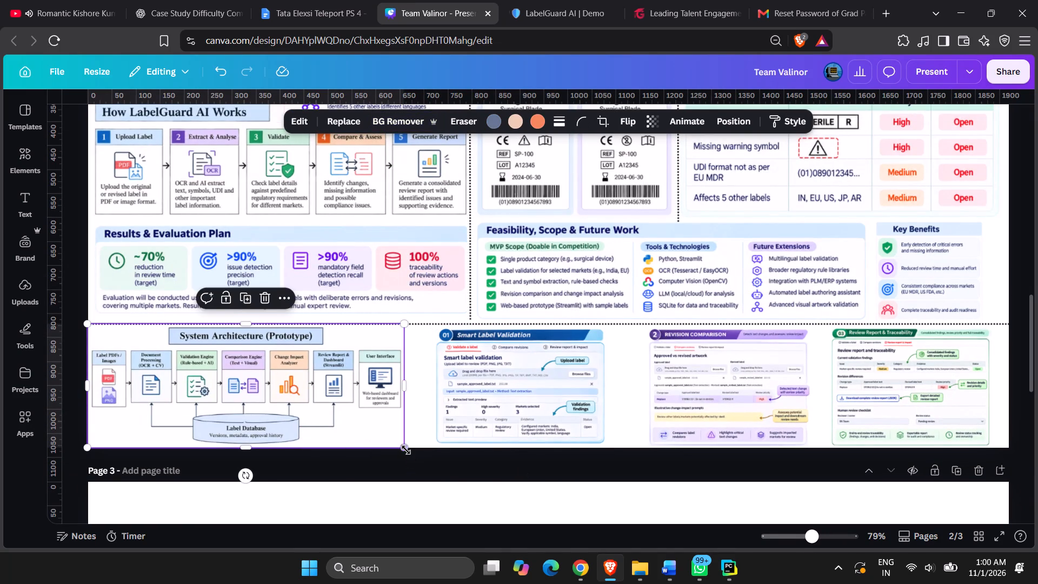
drag(406, 450, 411, 450)
click(550, 419)
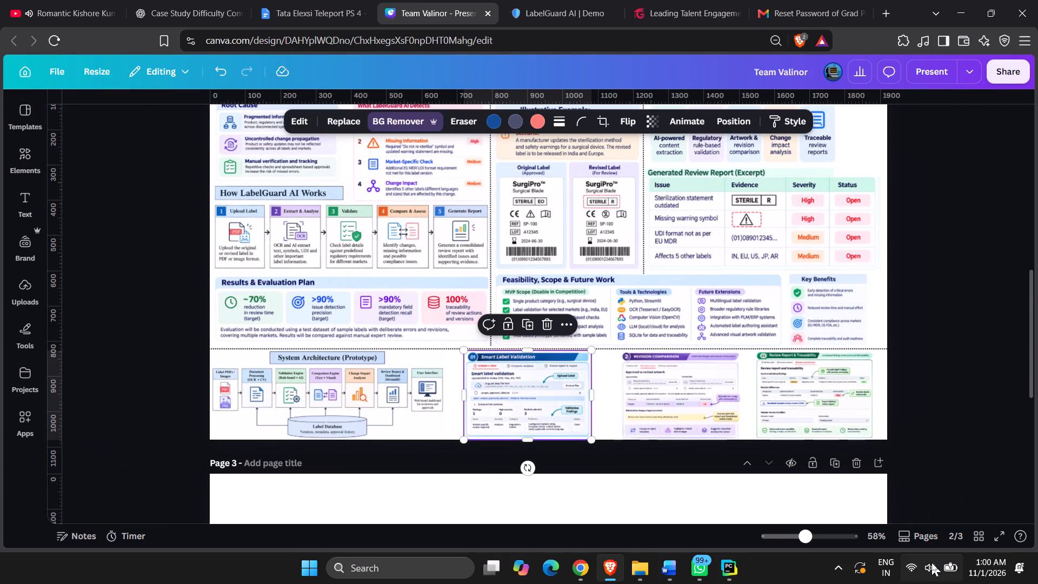
Preview page 2 in full screen to check the layout of the lower strip, and return to editing.
click(996, 545)
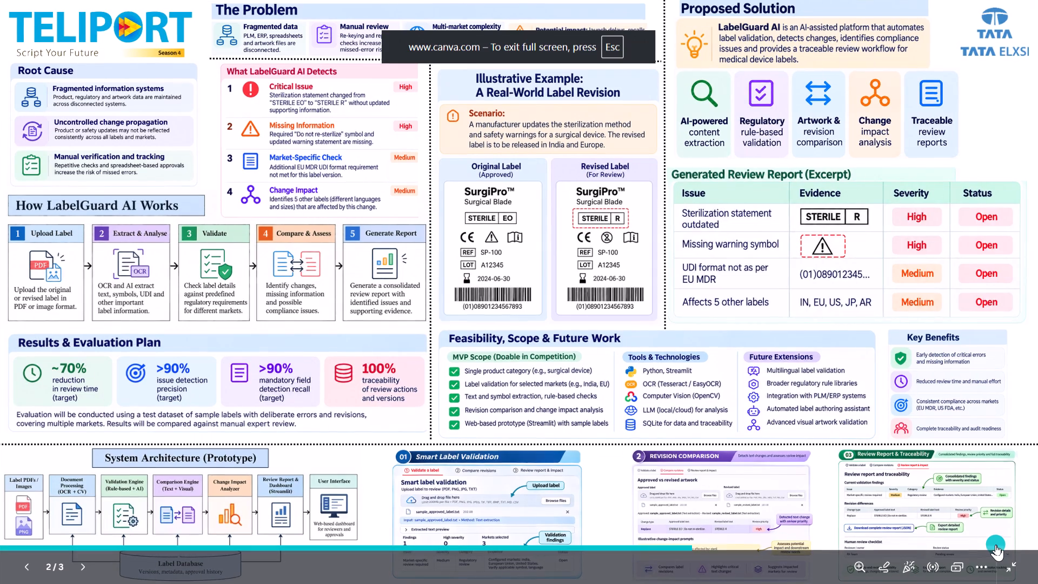
key(Escape)
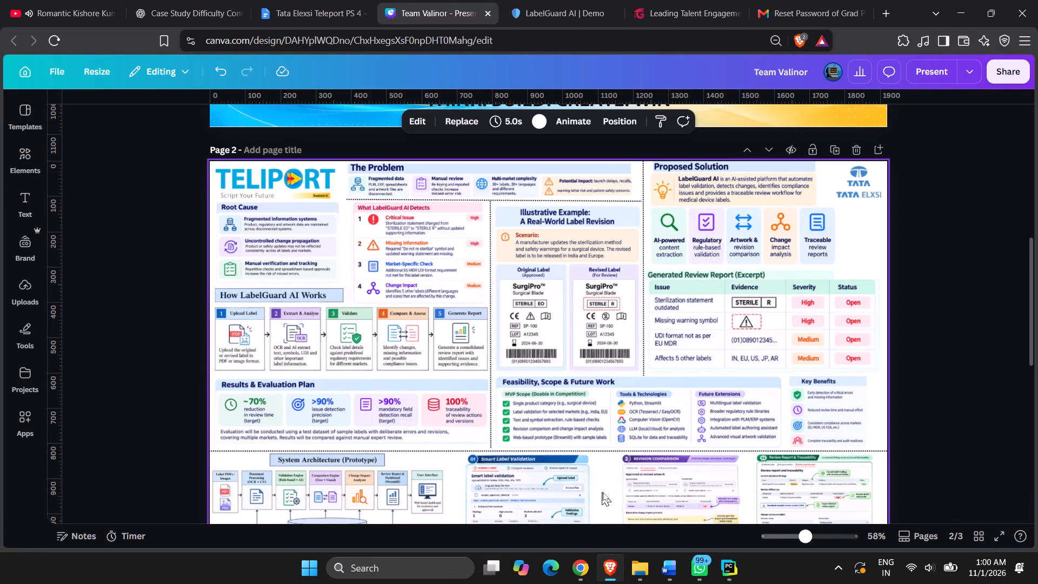
Shift the Revision Comparison and Review Report panels slightly left, fine-tuning Revision Comparison's spacing between its two neighbours.
drag(634, 488, 629, 488)
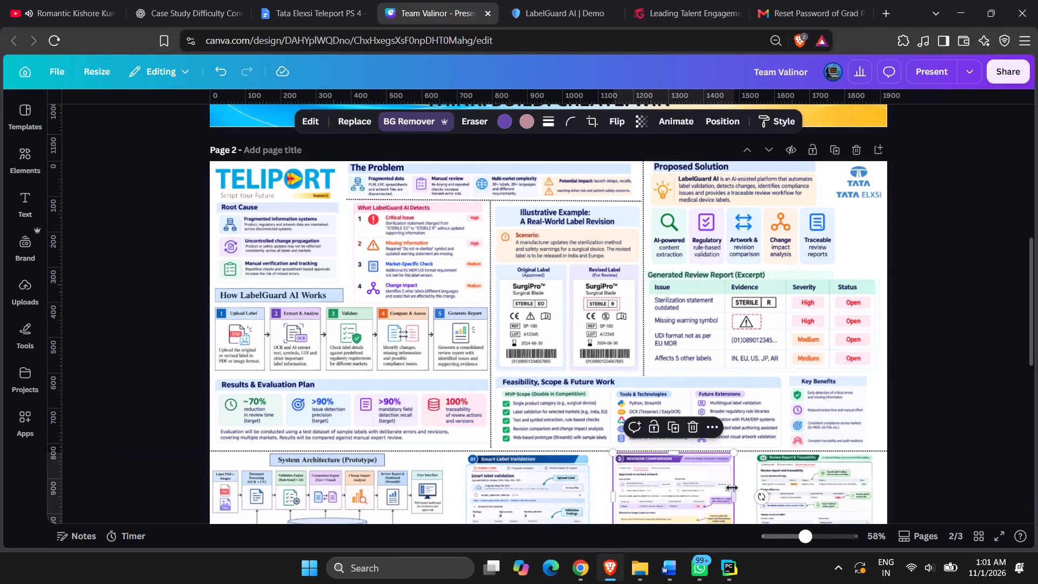
click(785, 482)
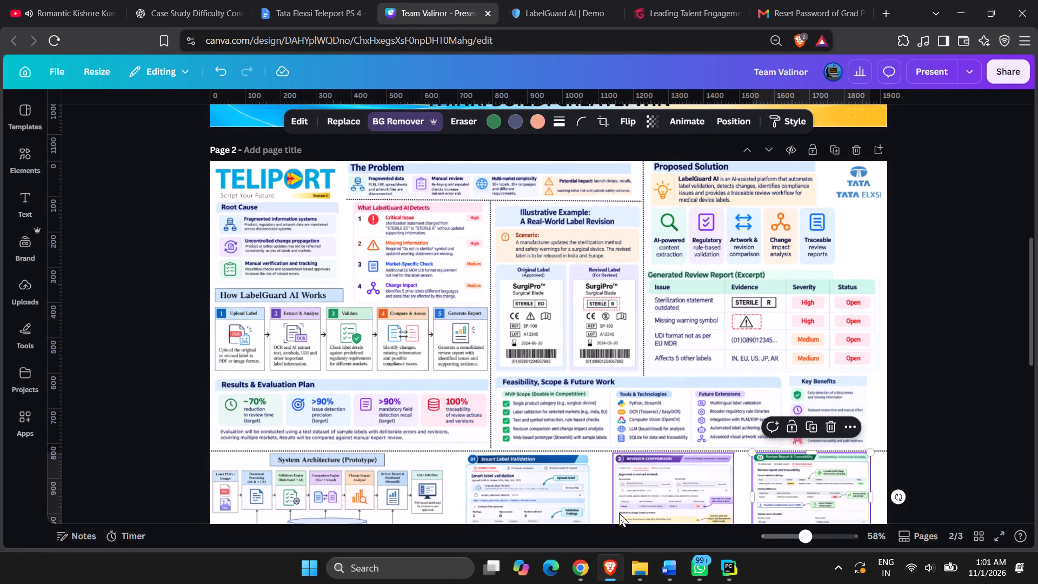
click(641, 504)
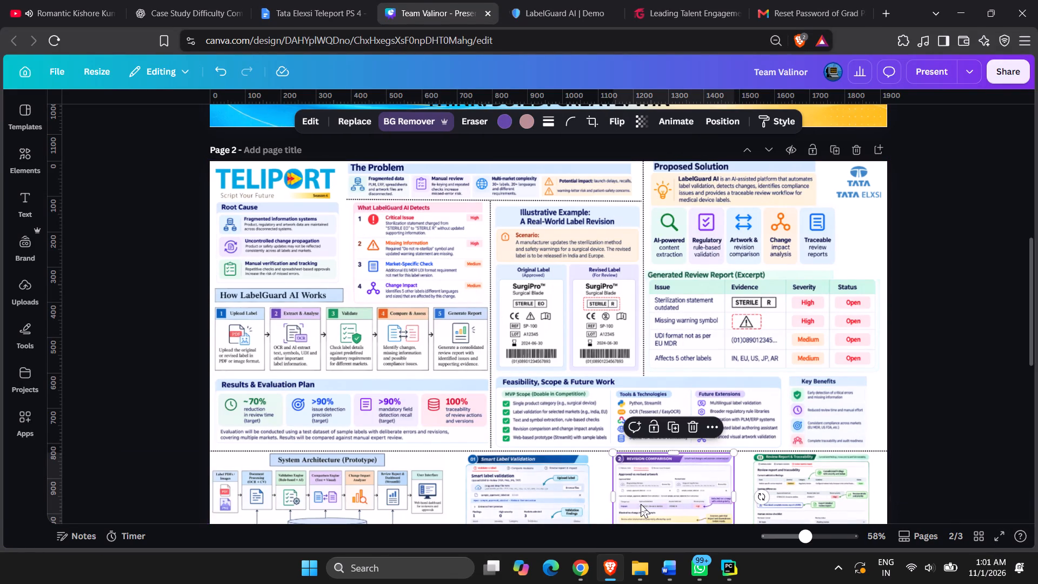
key(Left)
key(Left)
key(Left)
key(Left)
key(Left)
key(Left)
key(Left)
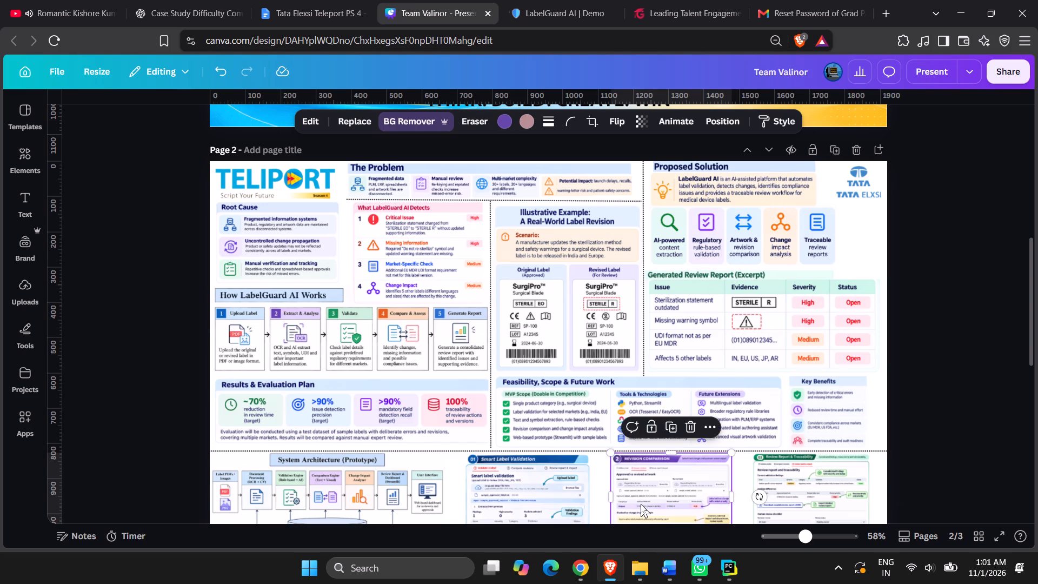
key(Right)
key(Right)
key(Right)
key(Right)
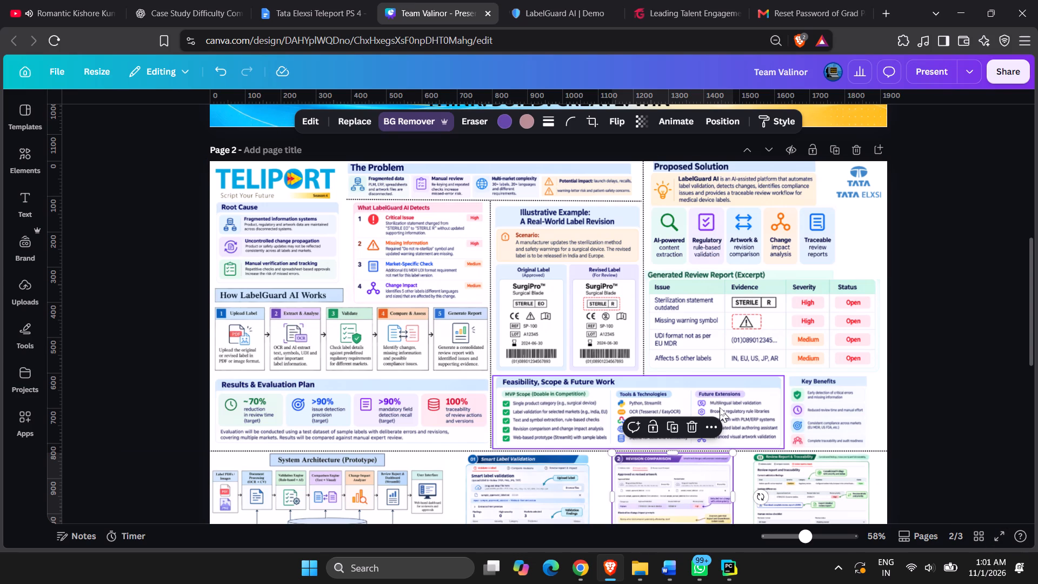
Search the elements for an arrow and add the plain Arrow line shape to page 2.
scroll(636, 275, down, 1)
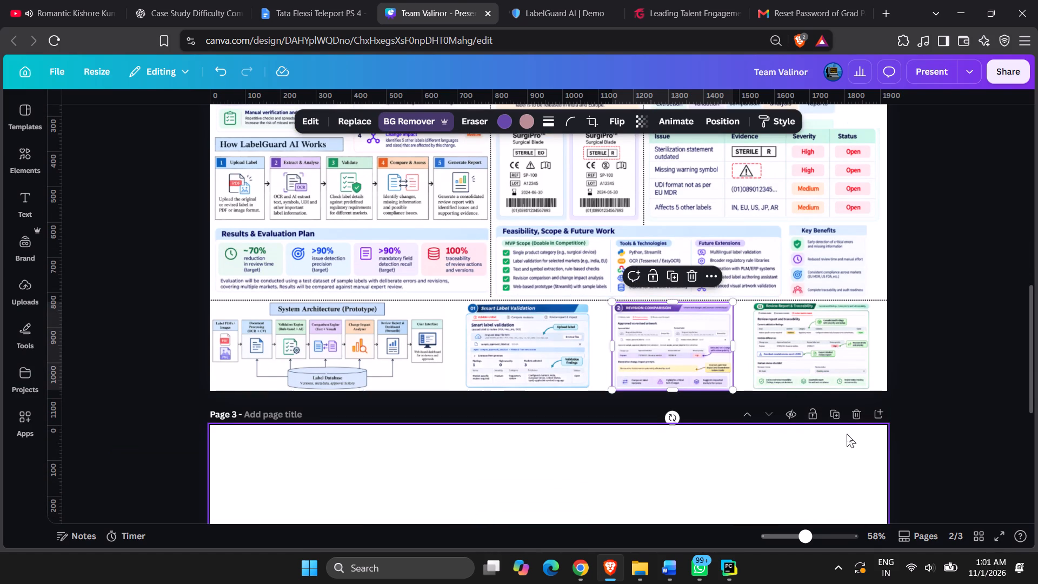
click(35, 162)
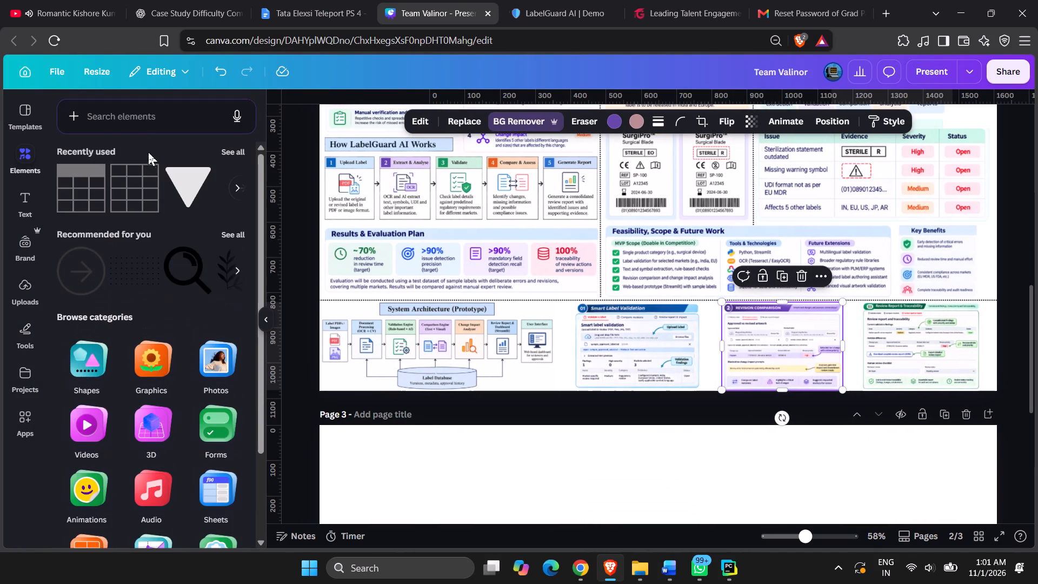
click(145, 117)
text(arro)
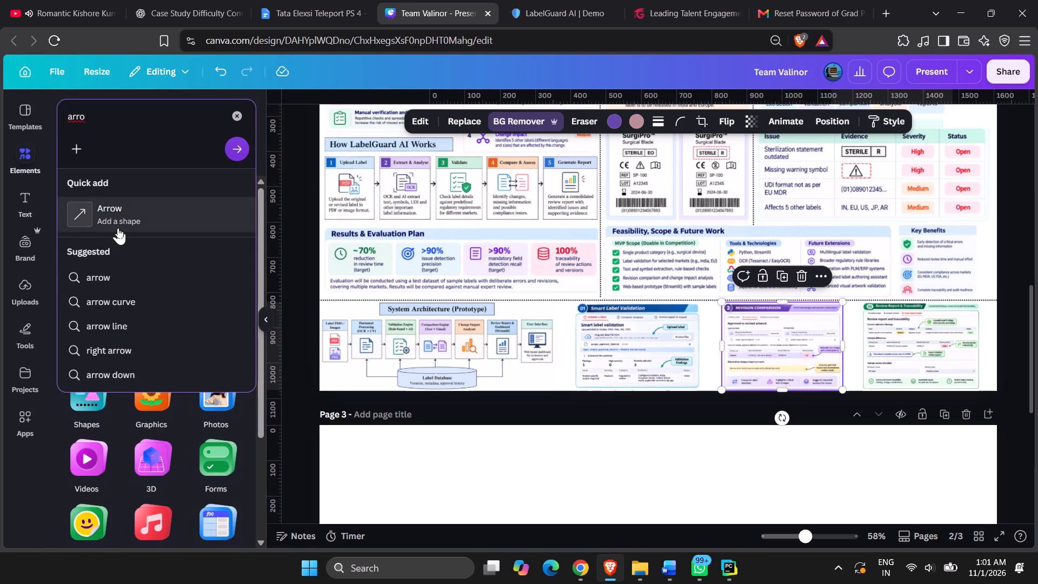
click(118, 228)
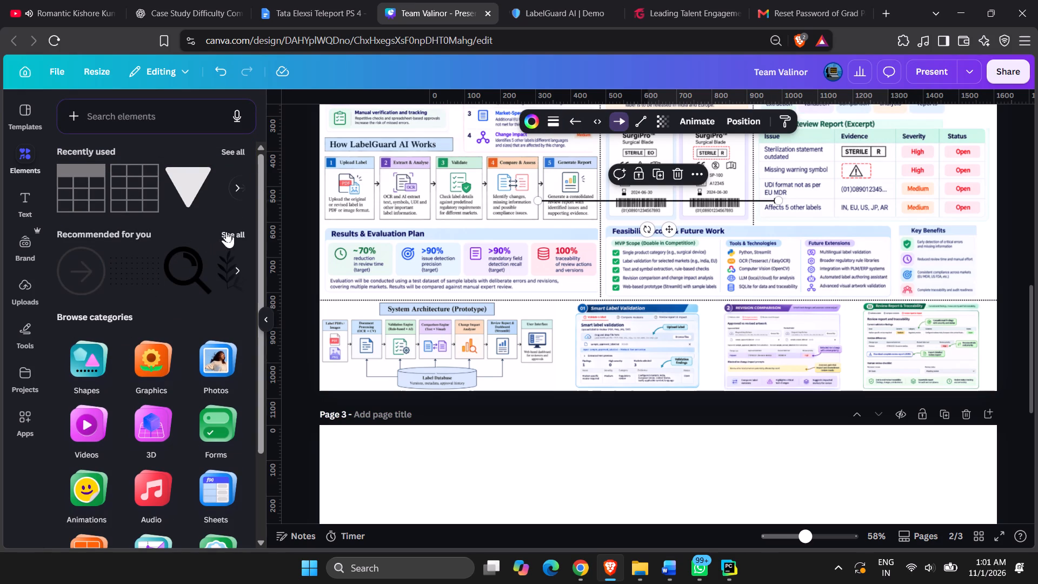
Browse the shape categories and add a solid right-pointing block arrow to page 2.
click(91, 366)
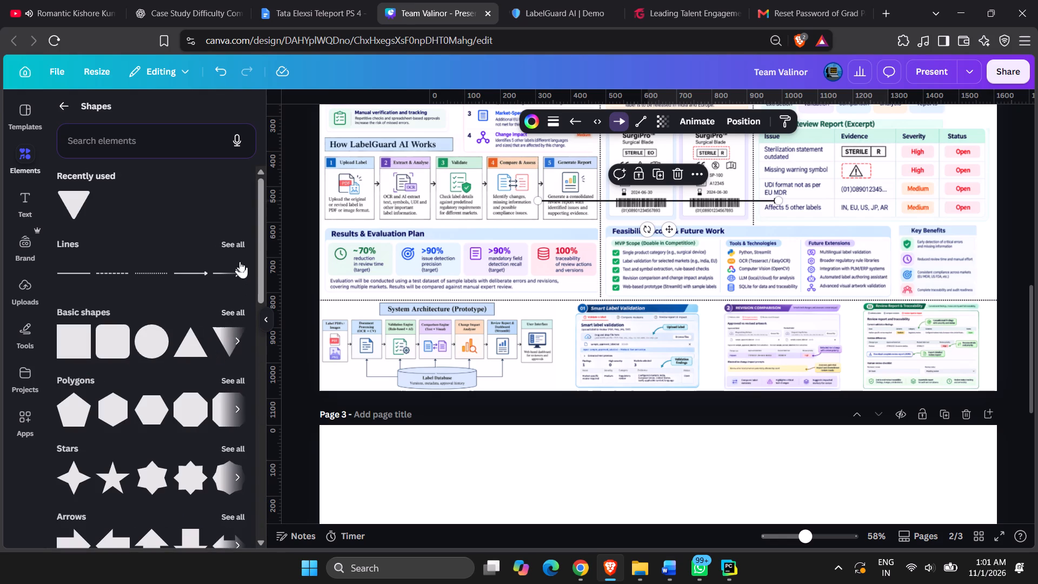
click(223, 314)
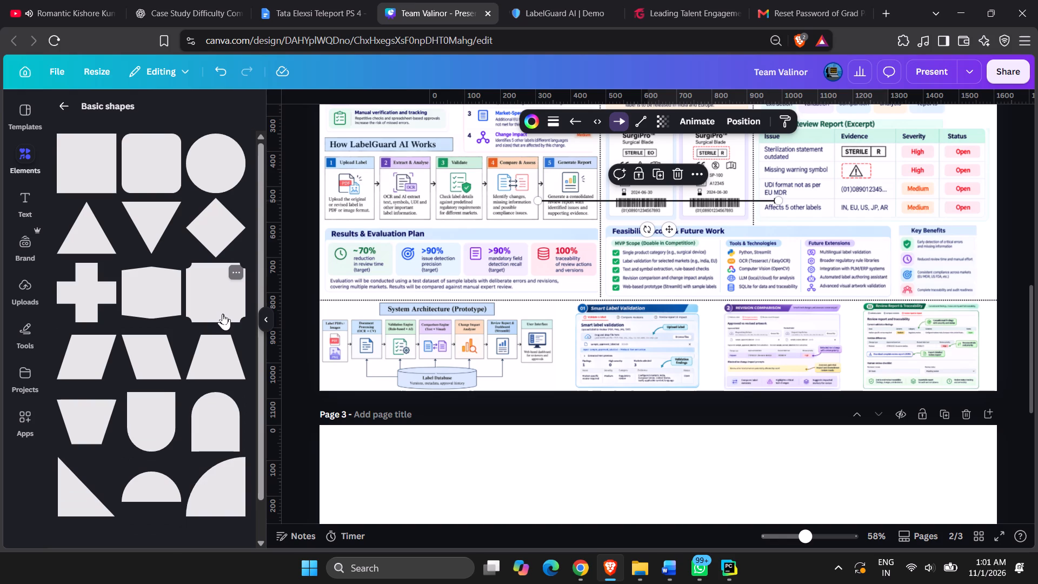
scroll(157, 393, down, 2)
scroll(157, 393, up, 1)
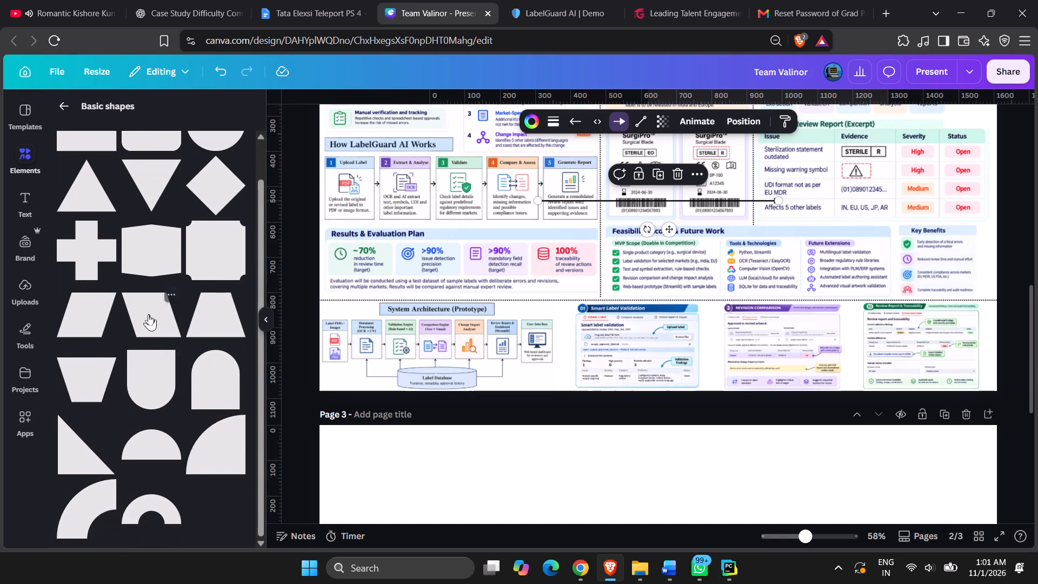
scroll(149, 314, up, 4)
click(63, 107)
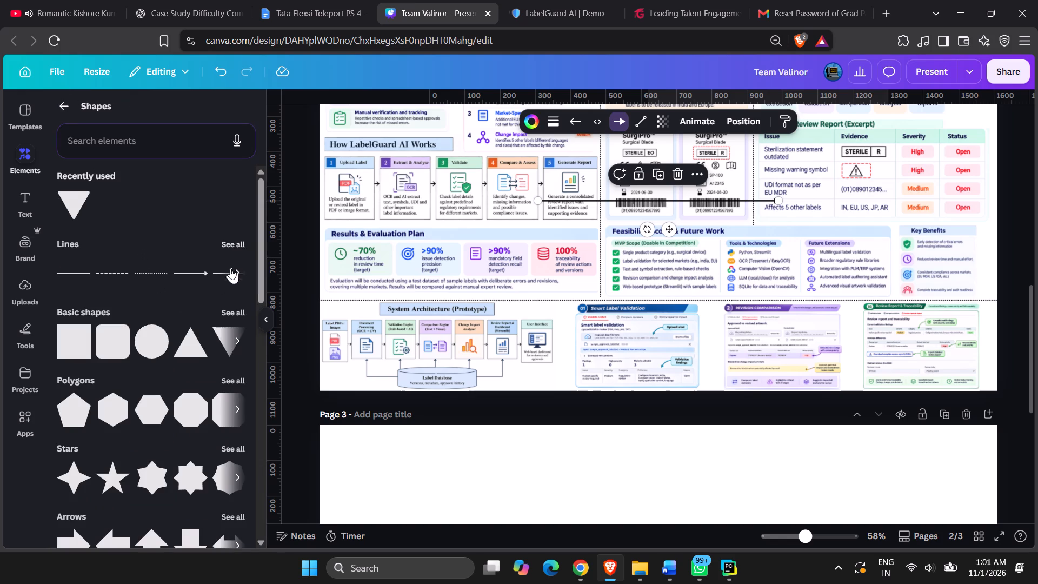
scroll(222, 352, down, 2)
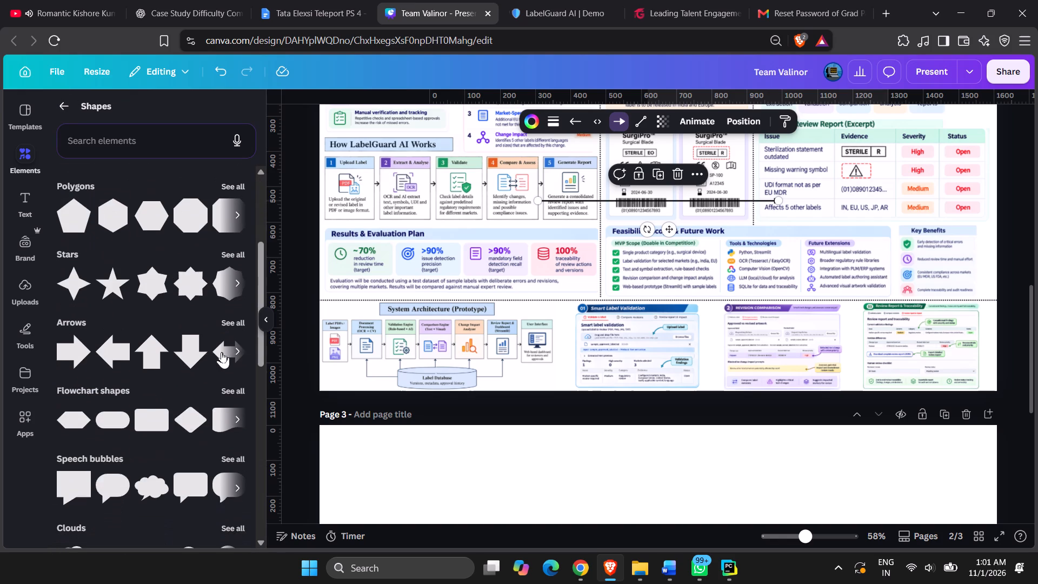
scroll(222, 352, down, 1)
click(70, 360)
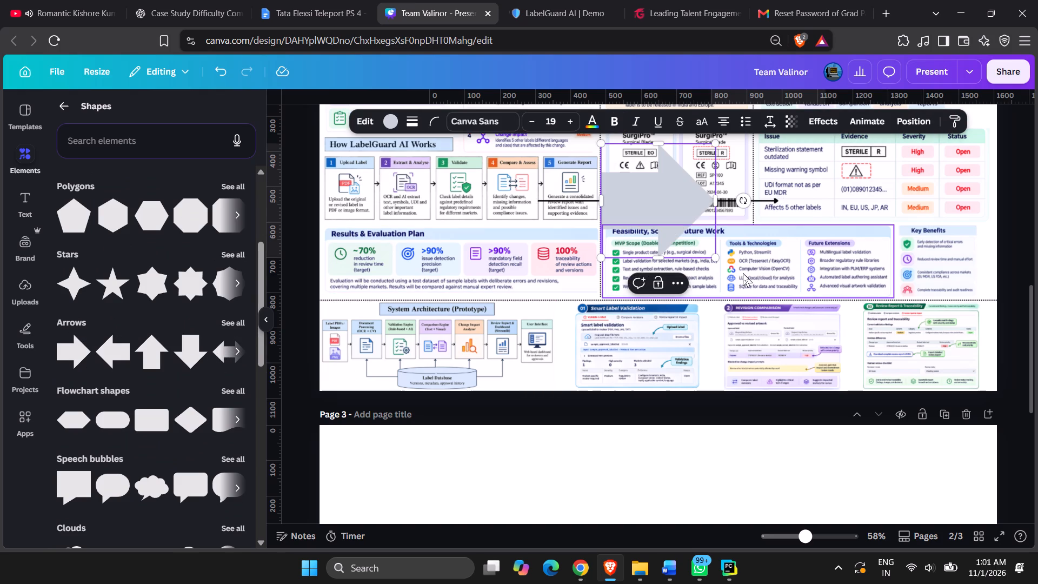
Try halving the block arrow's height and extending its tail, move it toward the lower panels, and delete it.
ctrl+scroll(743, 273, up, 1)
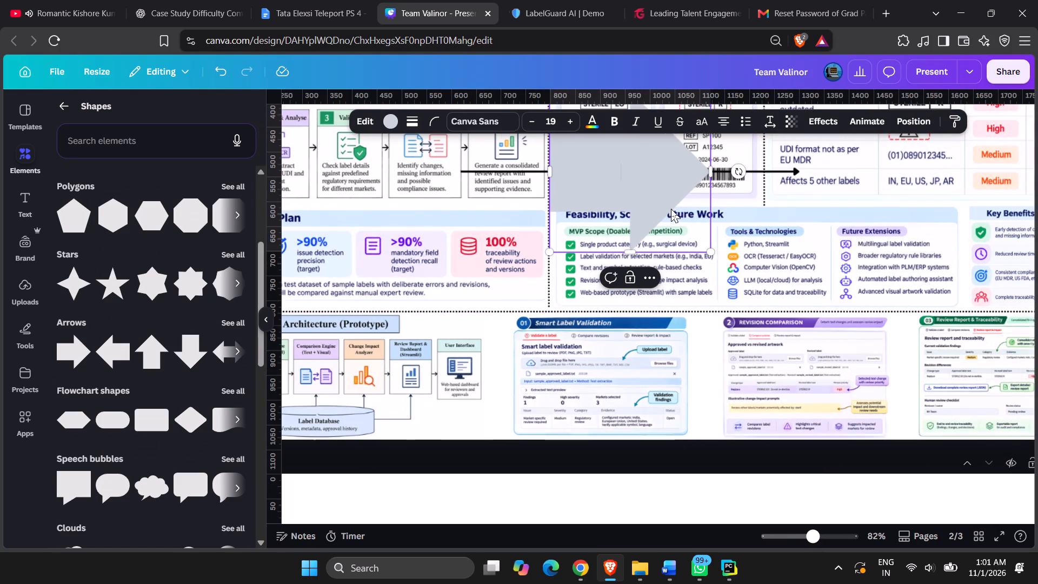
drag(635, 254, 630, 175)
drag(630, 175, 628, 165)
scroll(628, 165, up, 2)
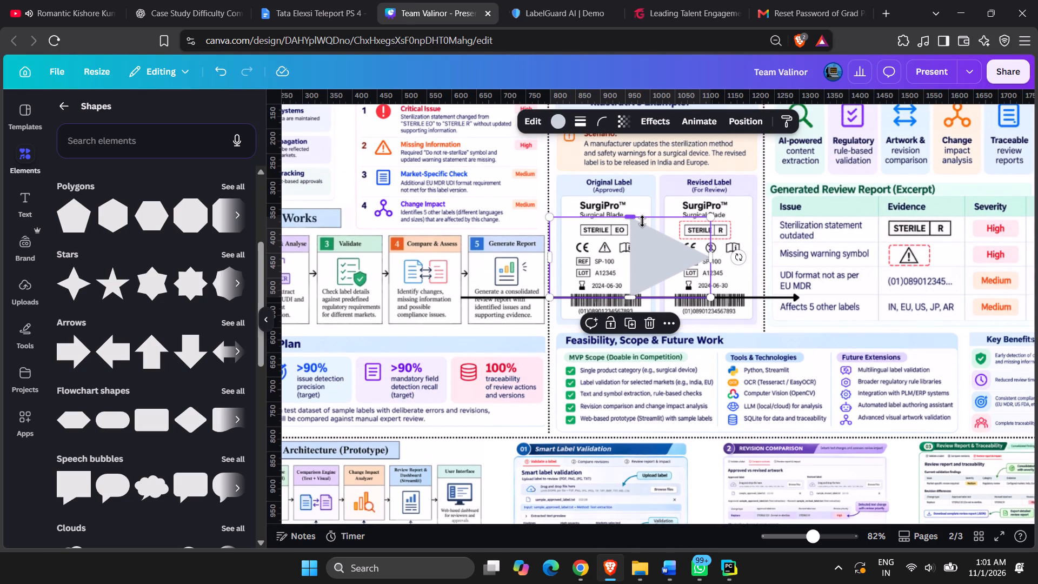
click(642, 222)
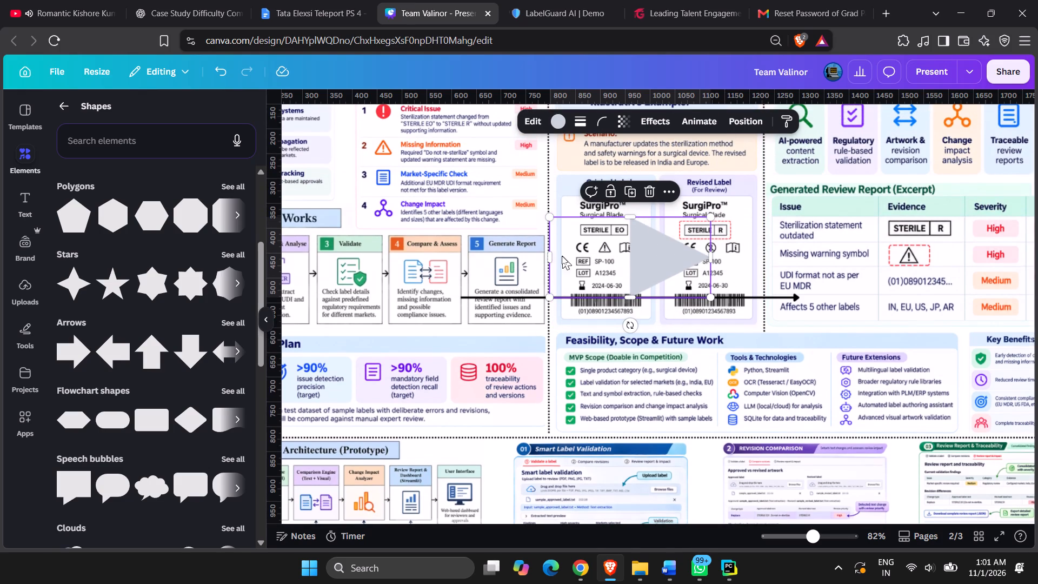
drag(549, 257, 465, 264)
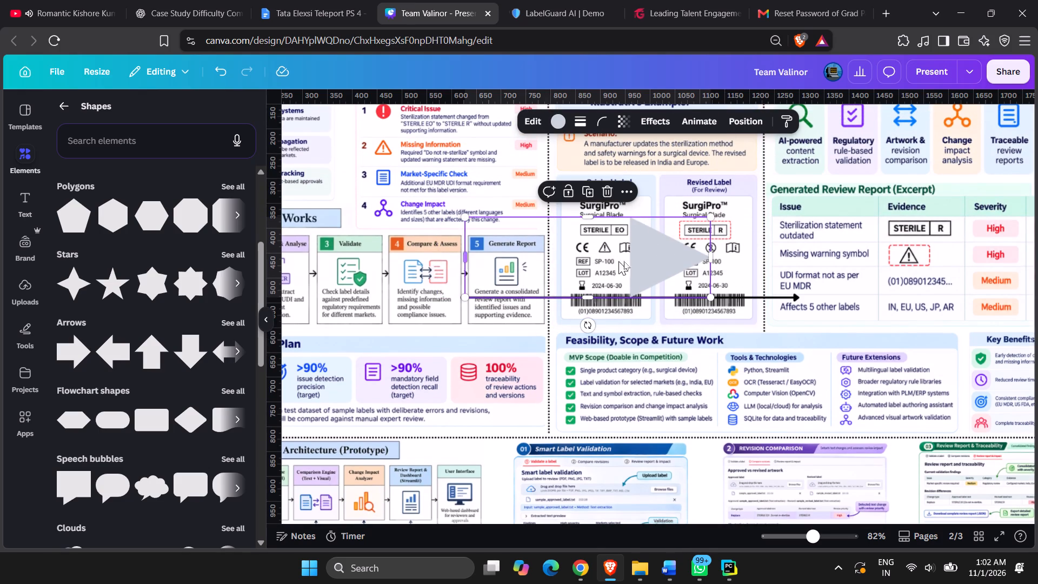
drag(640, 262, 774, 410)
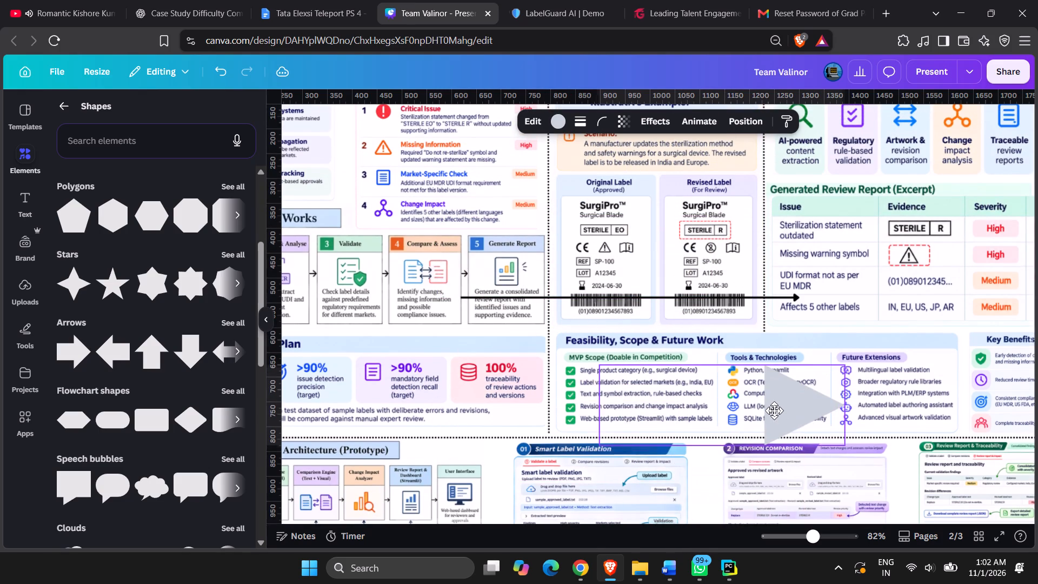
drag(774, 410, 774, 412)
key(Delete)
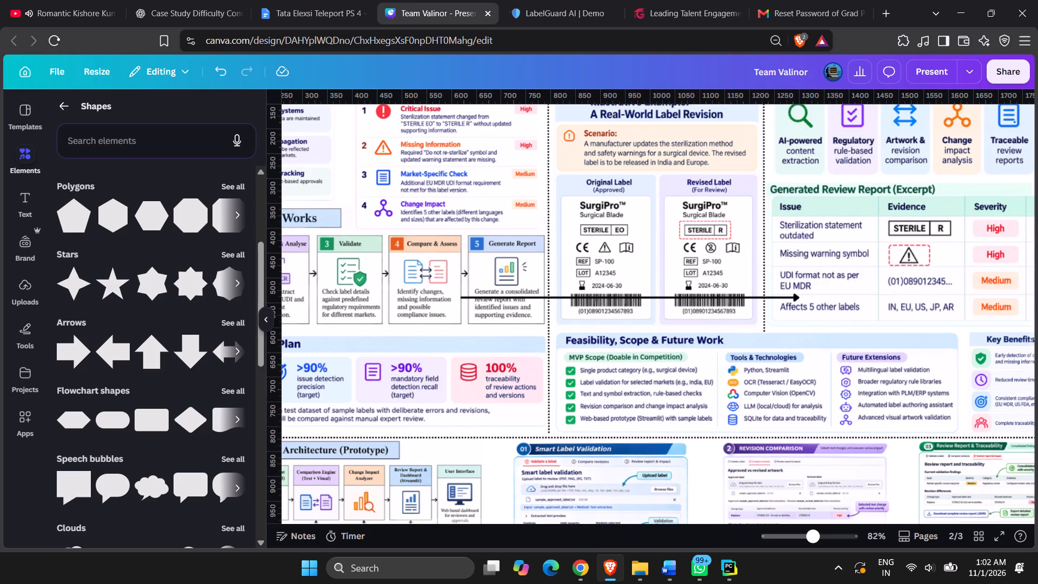
Add a fresh right-pointing block arrow and move it down over the Smart Label Validation panel.
click(70, 346)
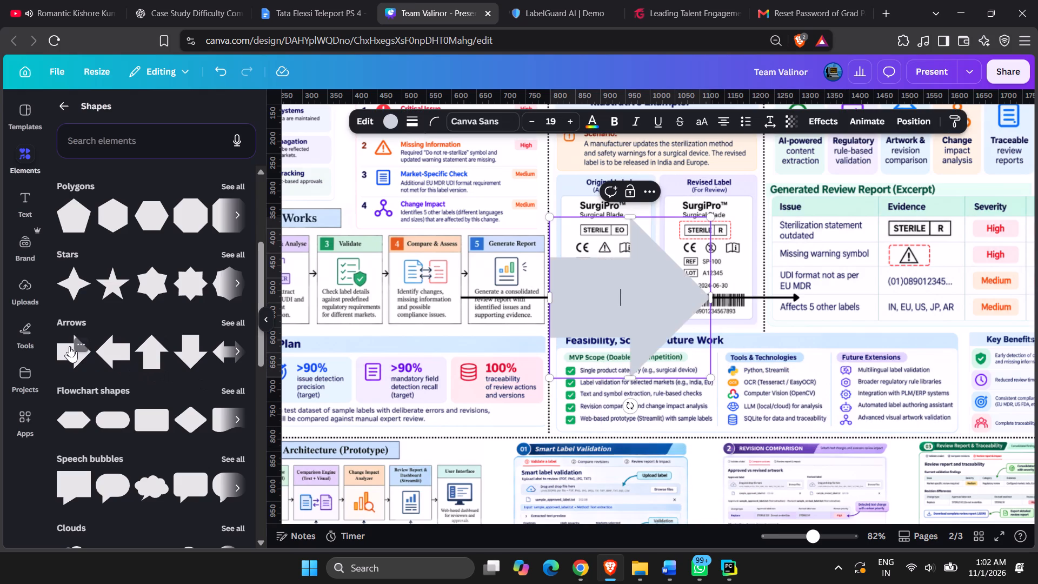
drag(618, 311, 616, 364)
drag(616, 364, 588, 455)
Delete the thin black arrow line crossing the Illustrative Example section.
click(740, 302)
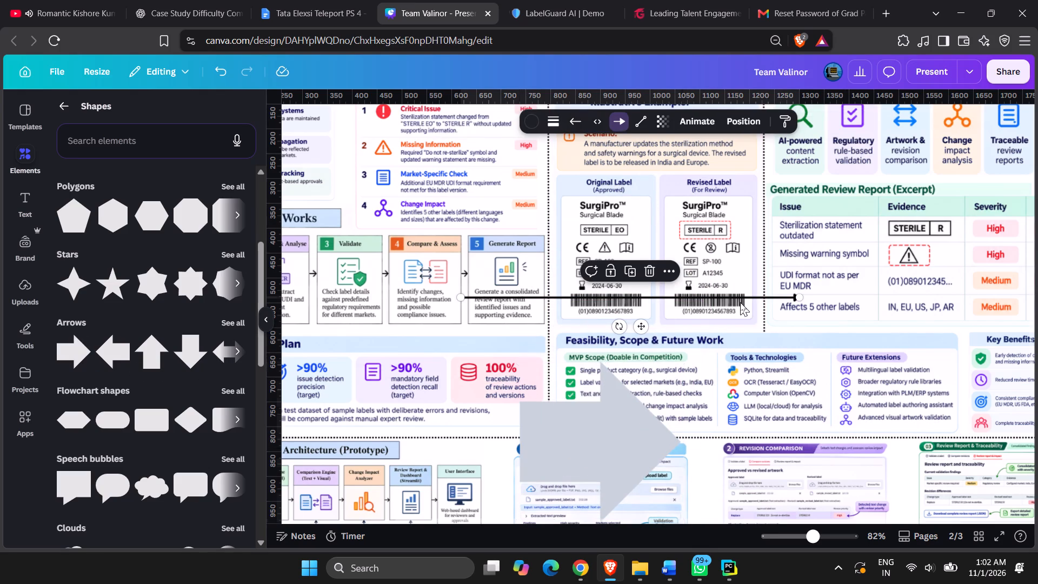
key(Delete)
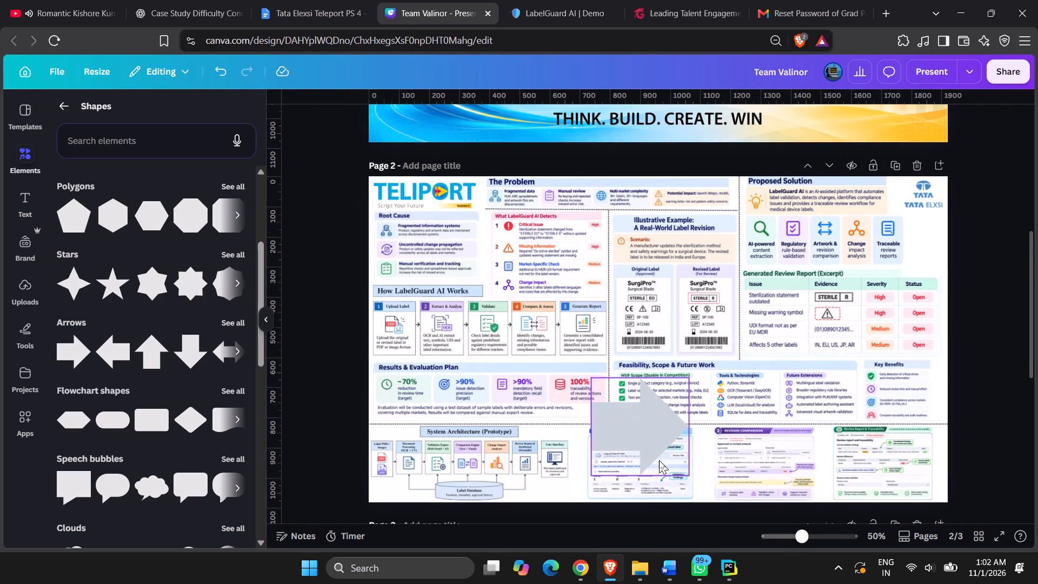
Shrink the block arrow to about 54 by 65 and place it between the User Interface box and the Smart Label Validation panel.
click(658, 460)
drag(642, 381, 648, 405)
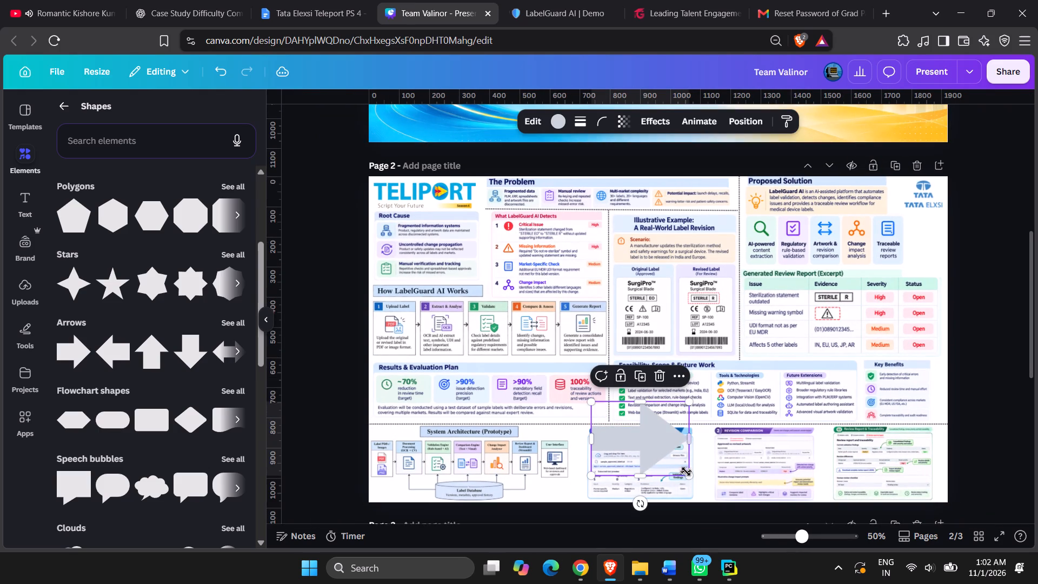
drag(691, 477, 646, 463)
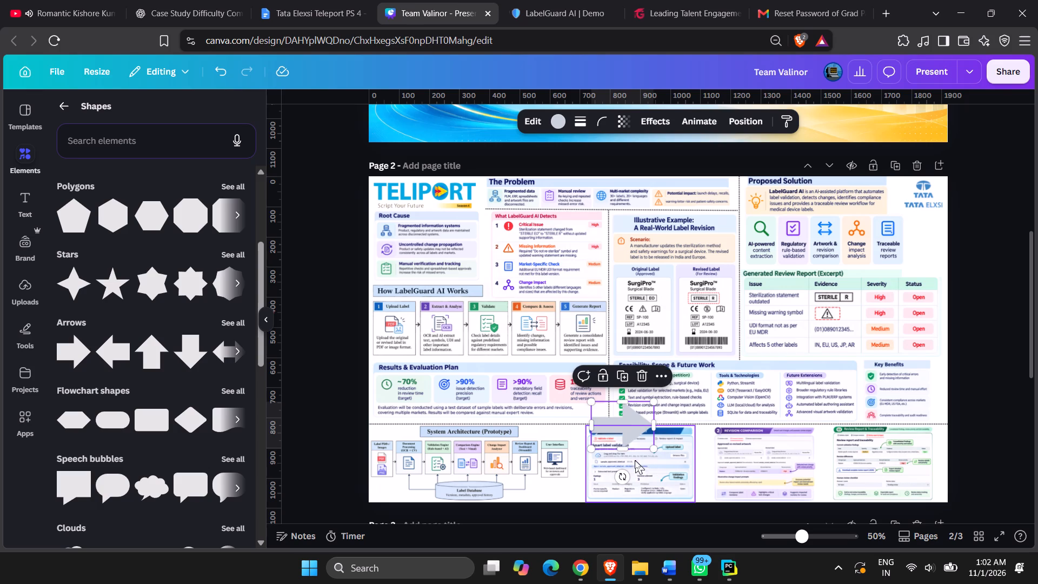
drag(624, 449, 624, 476)
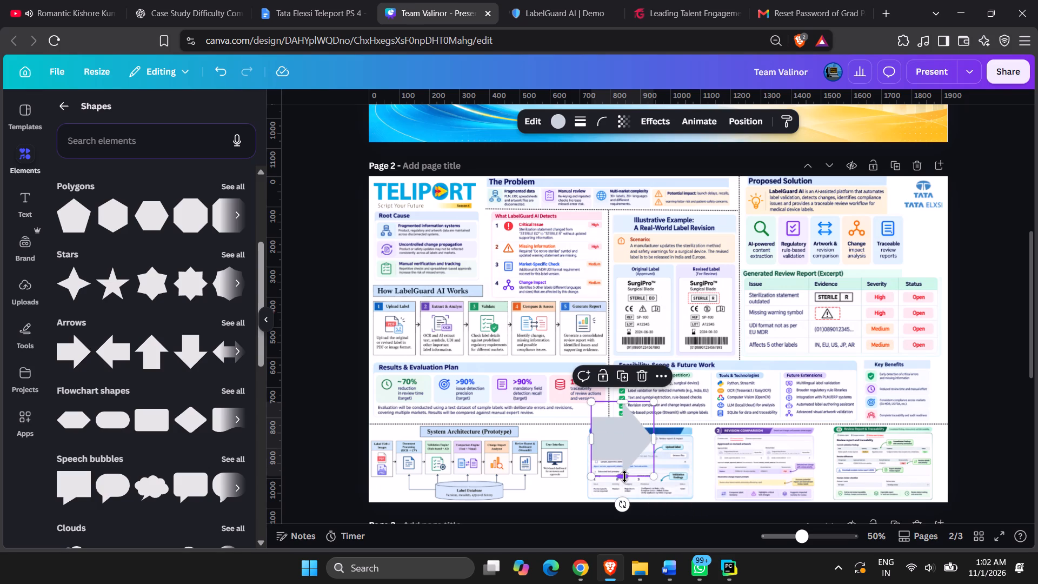
drag(652, 478, 625, 471)
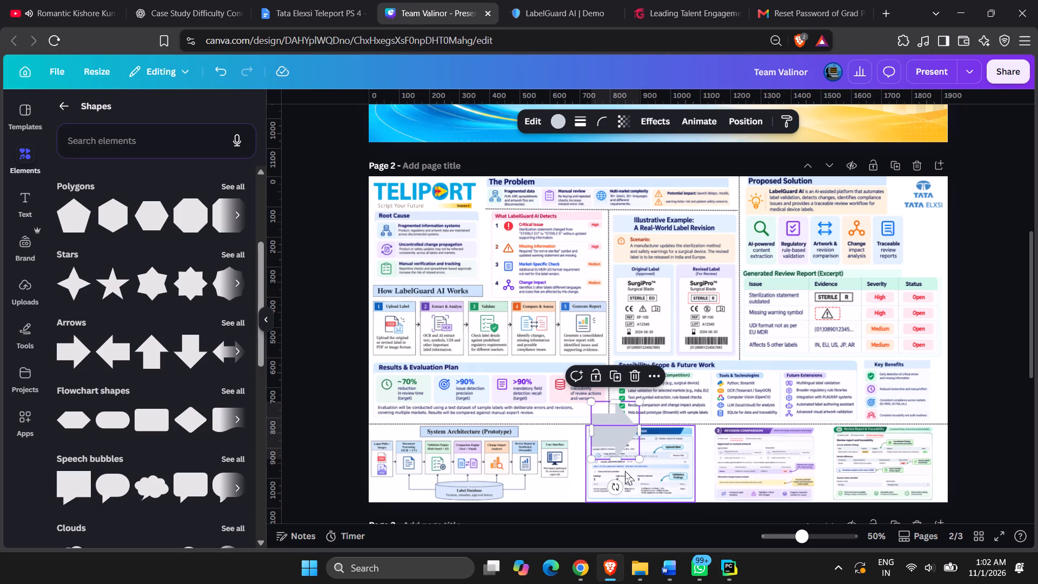
ctrl+scroll(632, 400, up, 1)
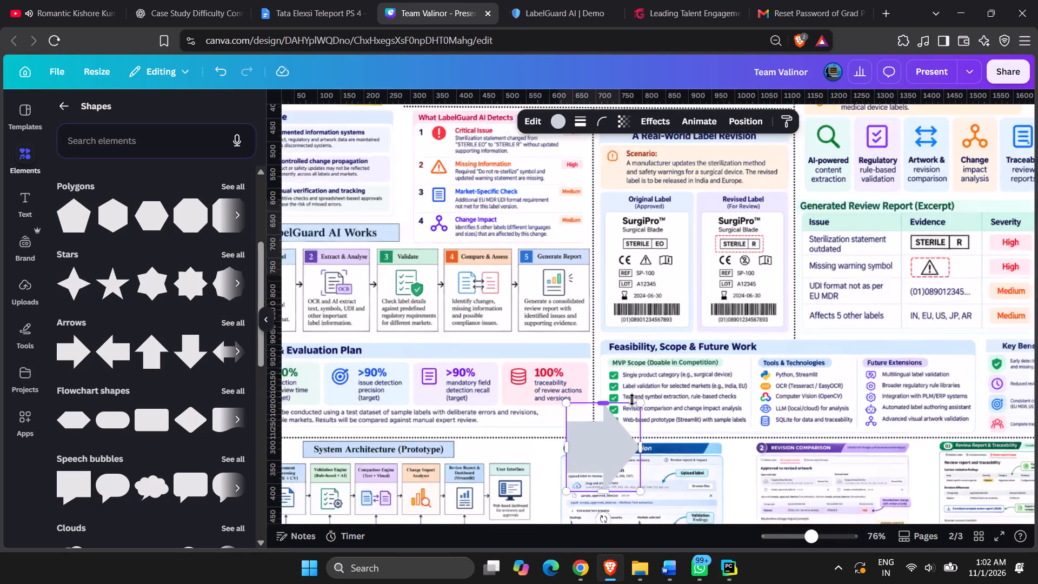
ctrl+scroll(632, 400, up, 1)
scroll(632, 400, down, 3)
drag(582, 264, 545, 346)
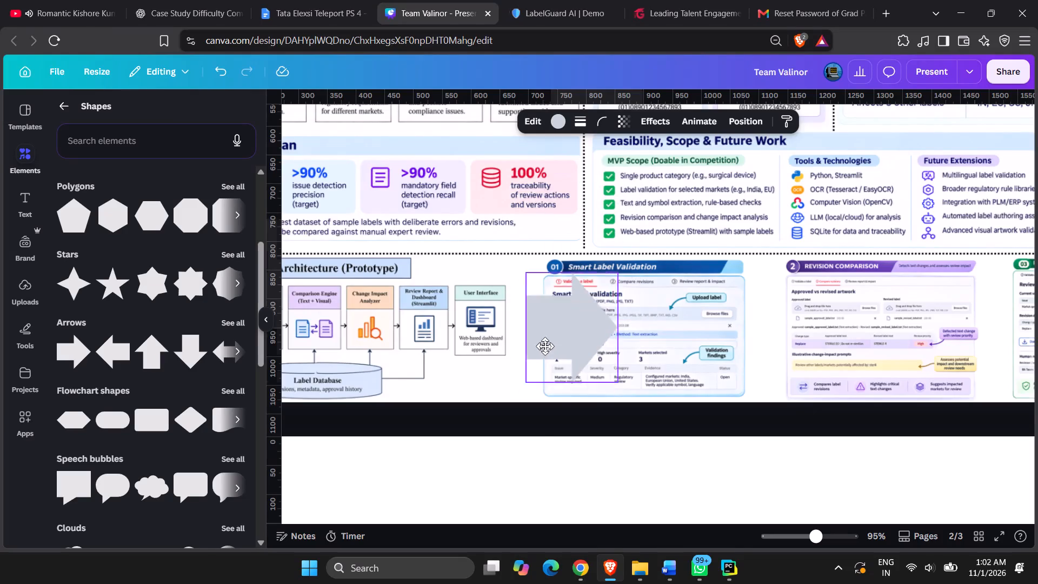
drag(545, 346, 537, 354)
drag(600, 411, 573, 388)
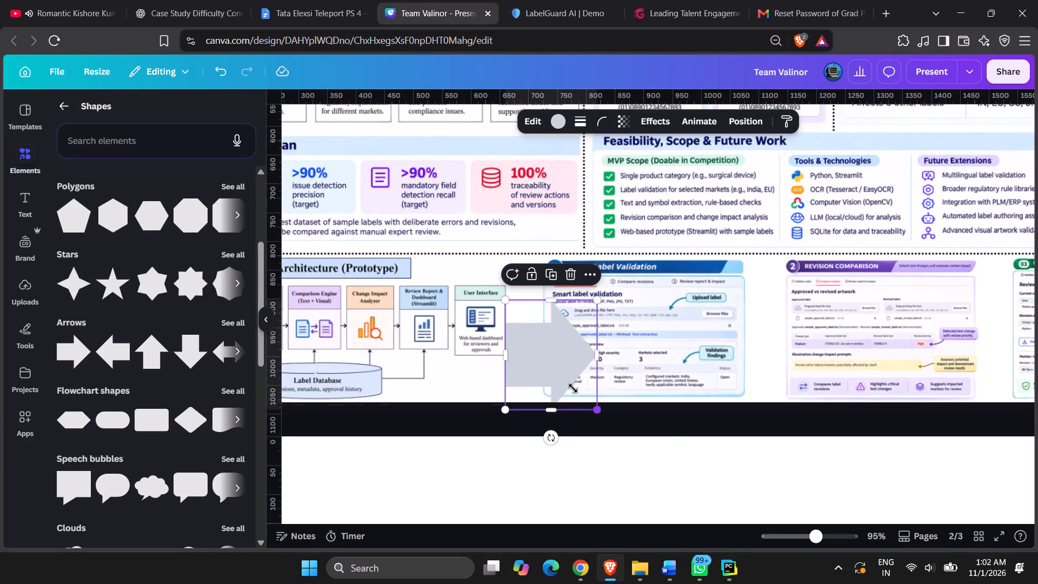
drag(573, 388, 527, 349)
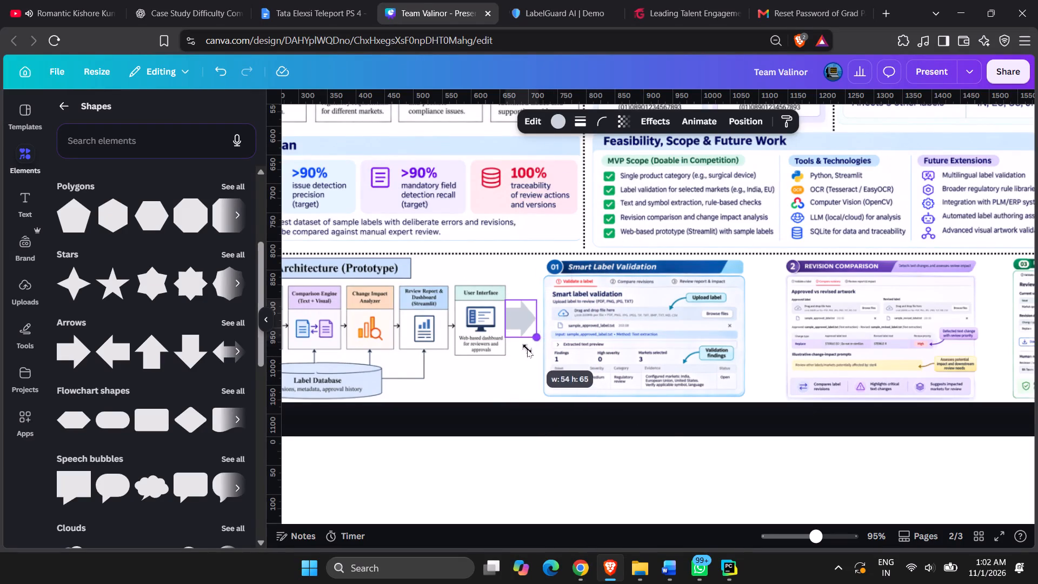
drag(535, 364, 539, 370)
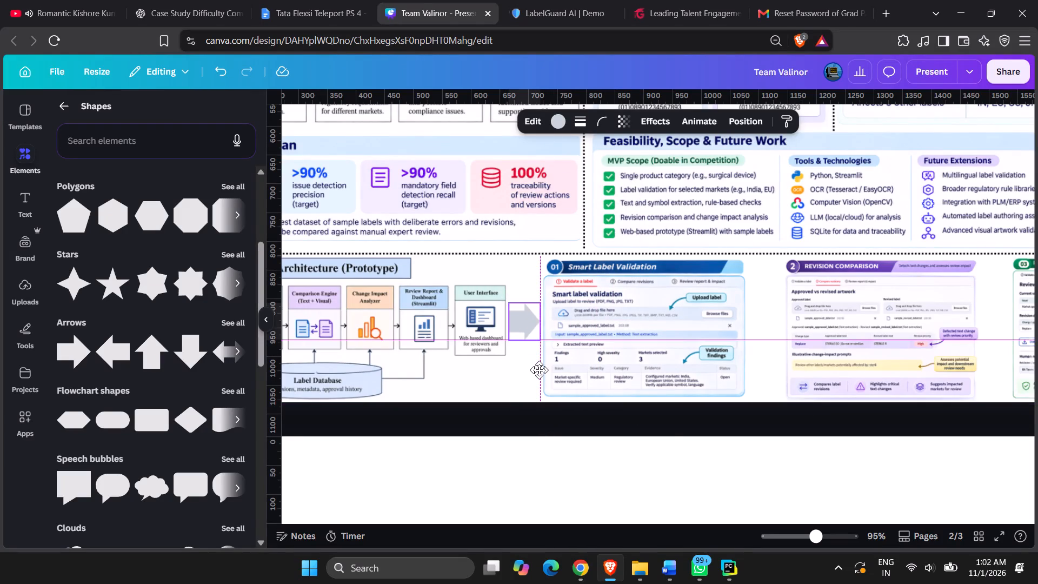
drag(539, 370, 541, 372)
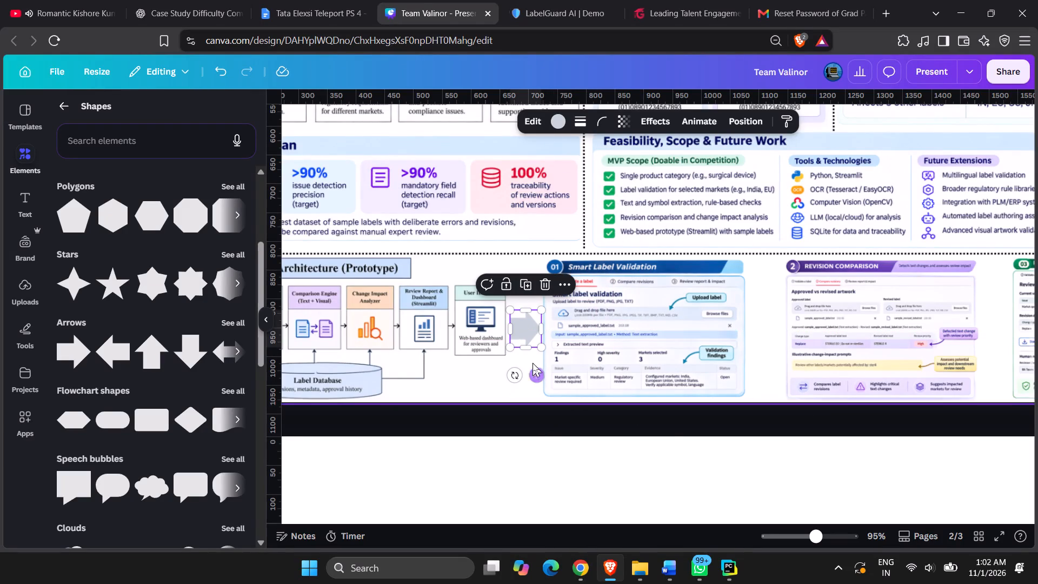
Duplicate the block arrow into the gaps before the Revision Comparison panel and before the Review Report & Traceability panel.
alt+drag(529, 337, 753, 334)
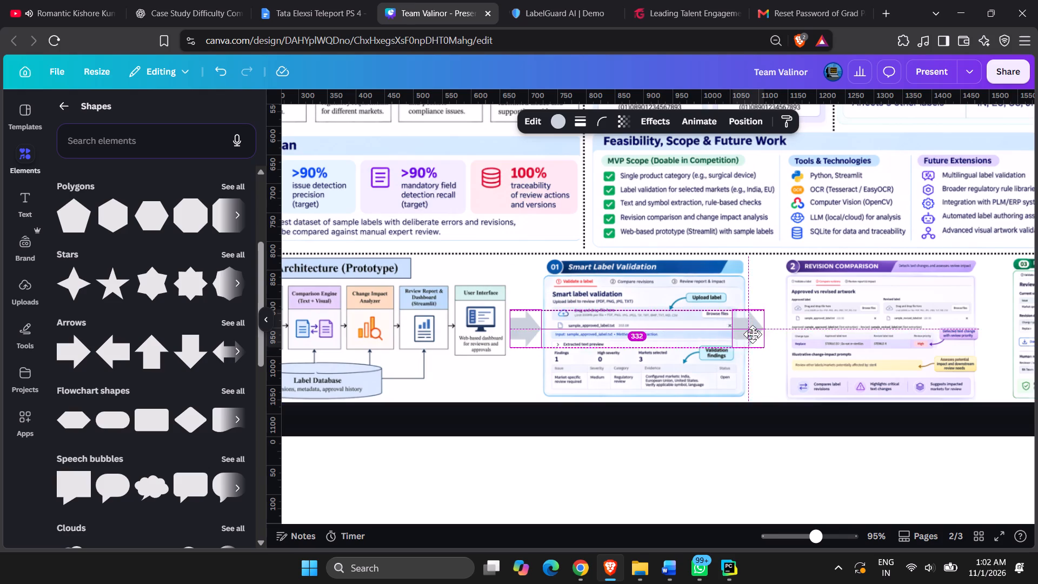
alt+drag(753, 334, 769, 329)
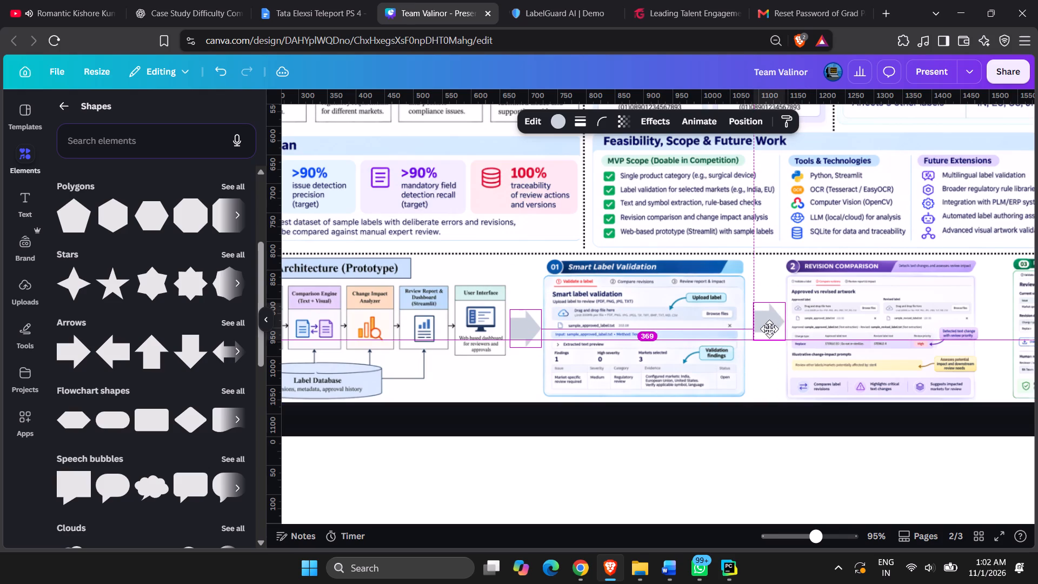
alt+drag(769, 329, 769, 329)
scroll(769, 329, left, 3)
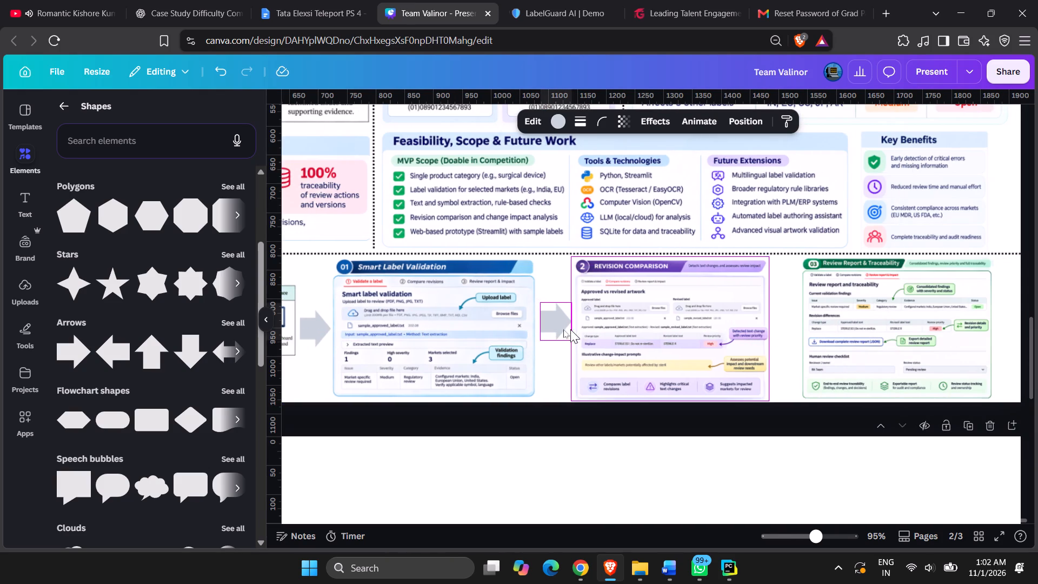
alt+drag(554, 328, 785, 331)
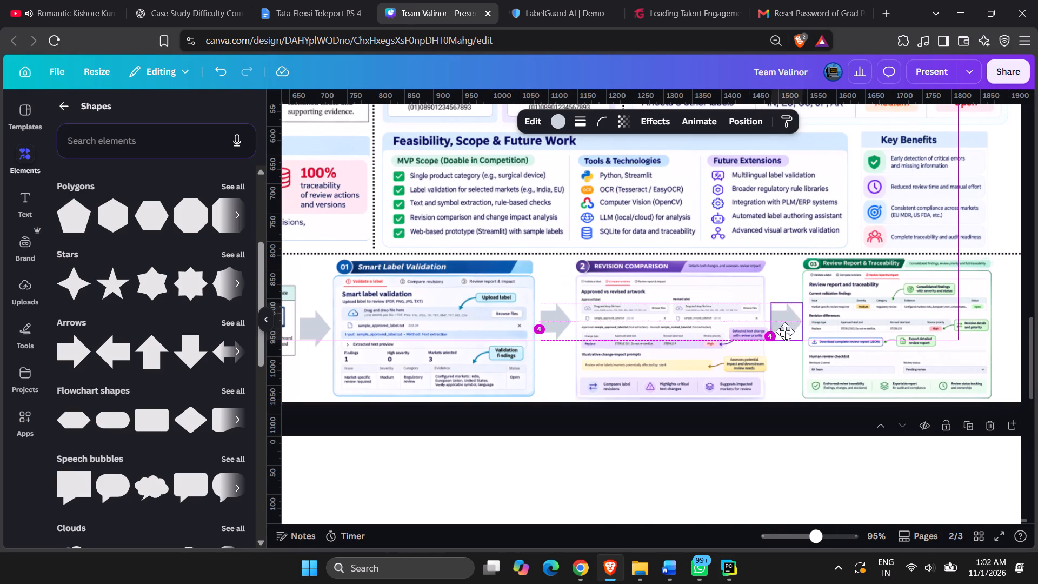
Recolour the arrow before Smart Label Validation peach #FEDCC1, sampled from the Change Impact Analyzer box.
scroll(556, 341, right, 2)
scroll(424, 324, right, 1)
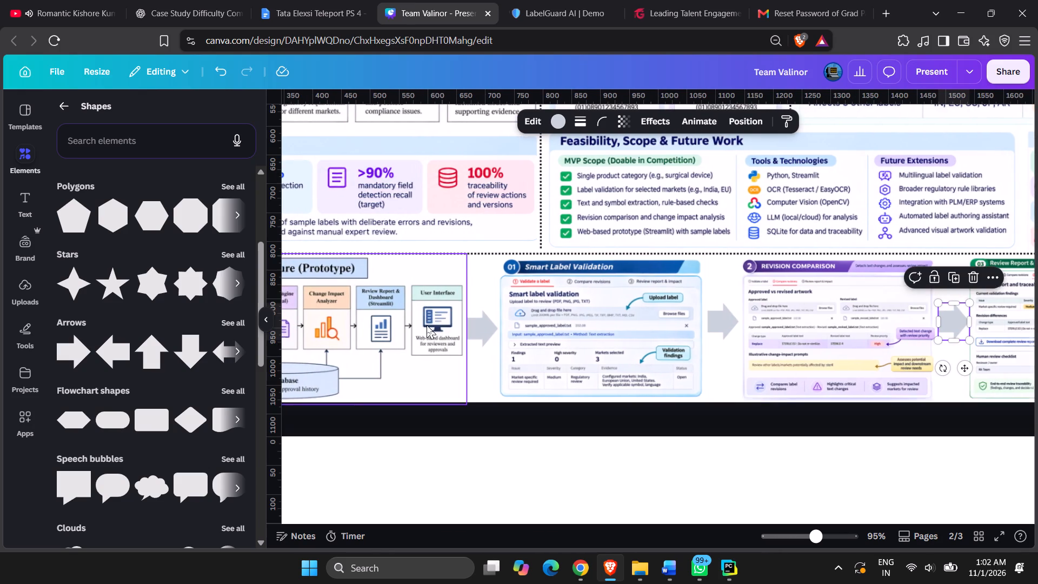
scroll(427, 325, right, 1)
click(529, 327)
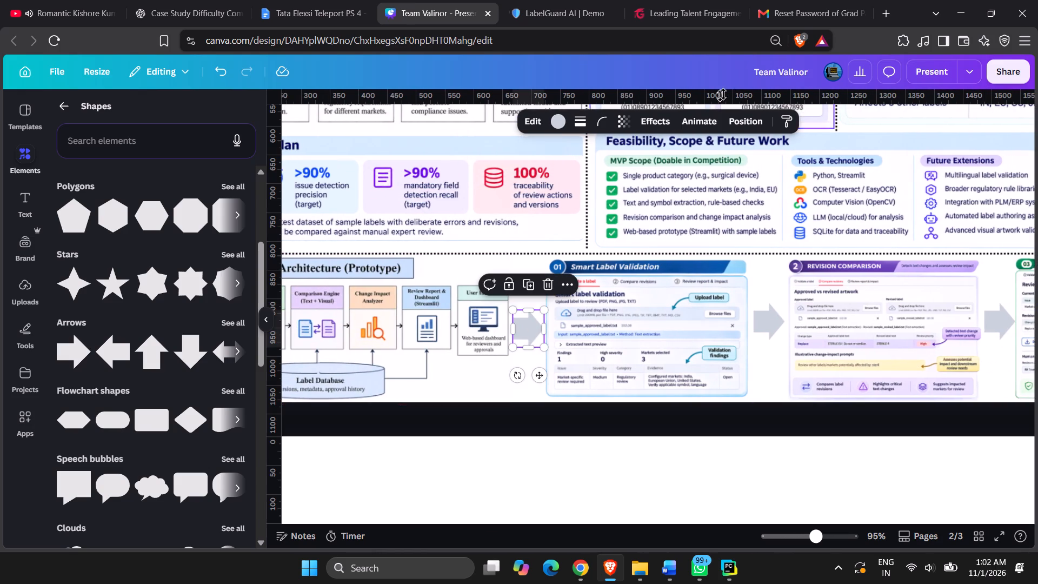
click(554, 127)
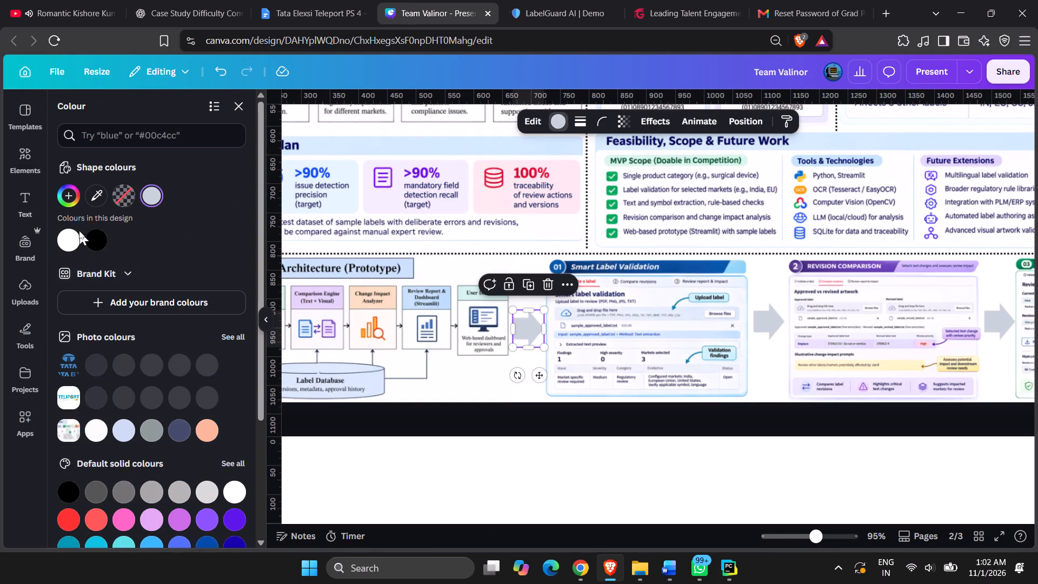
click(70, 198)
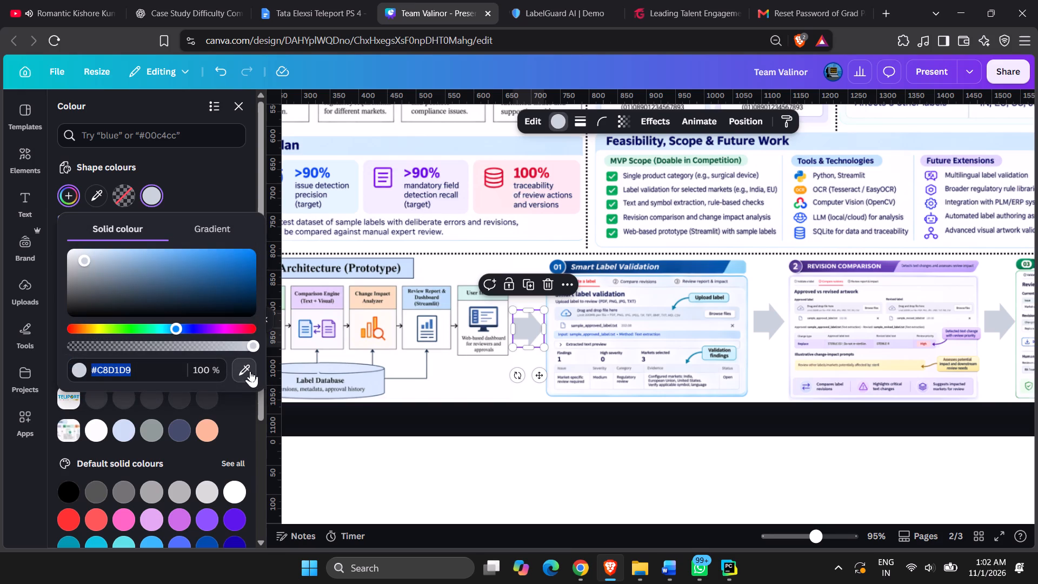
click(250, 371)
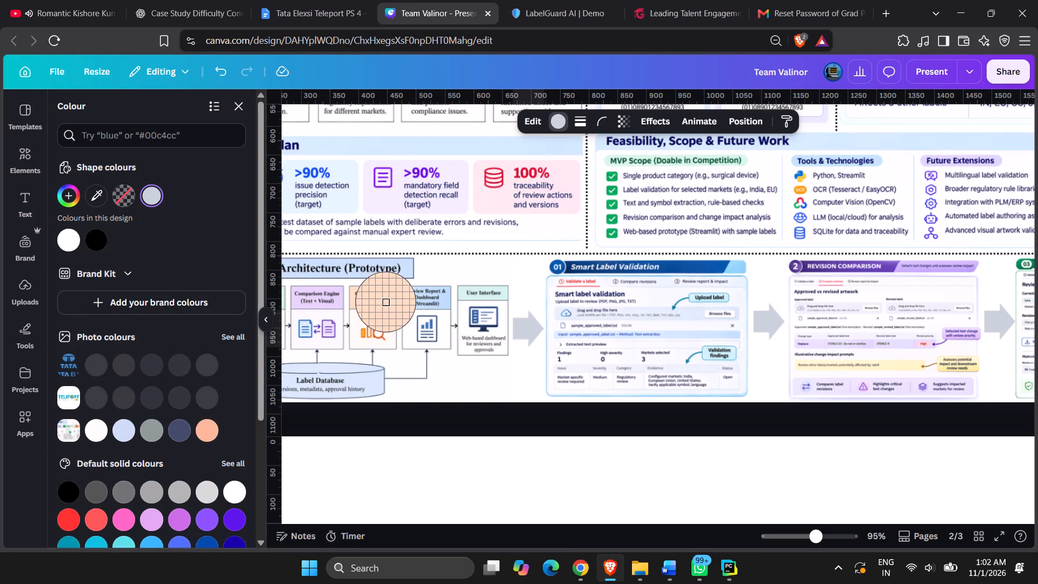
click(388, 304)
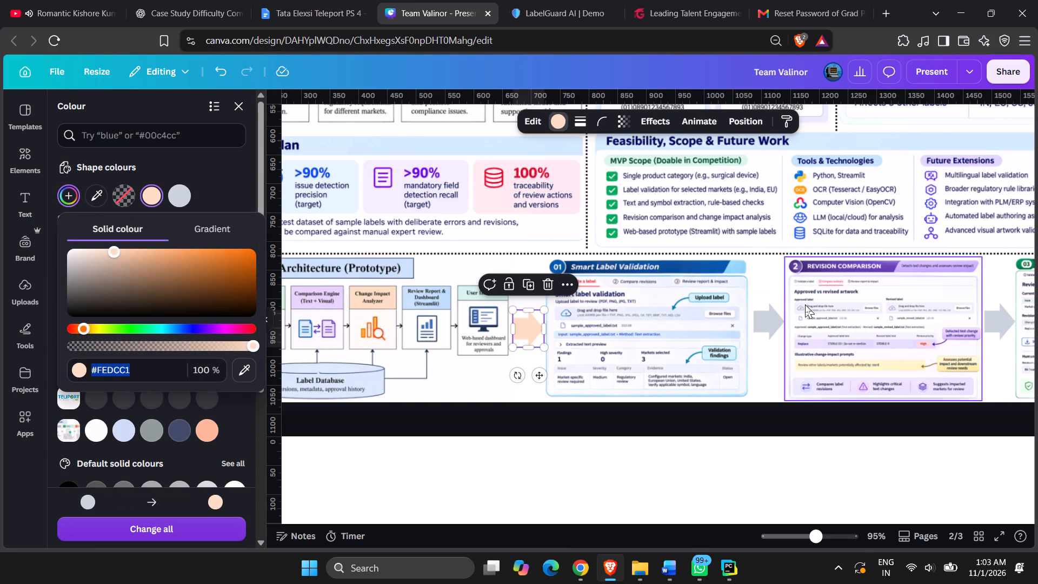
Recolour the arrow before Revision Comparison mint #D2F3EC, sampled from the User Interface box header.
click(763, 326)
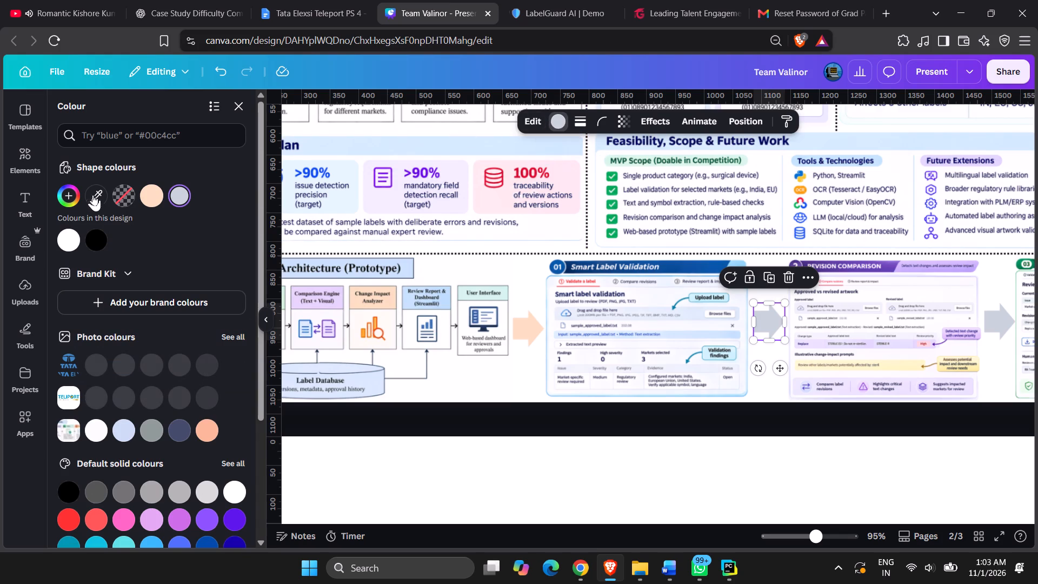
click(68, 199)
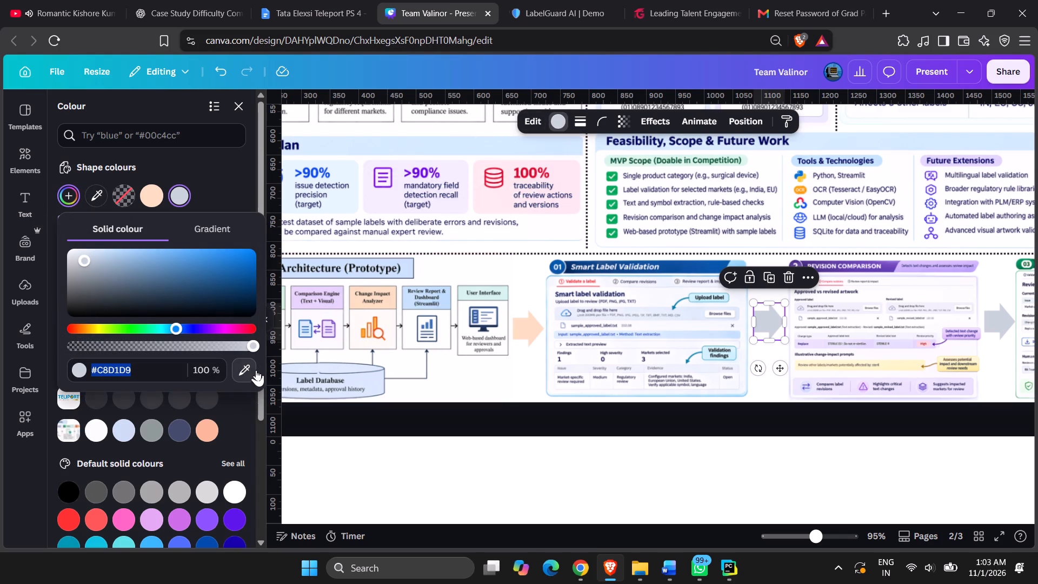
click(255, 373)
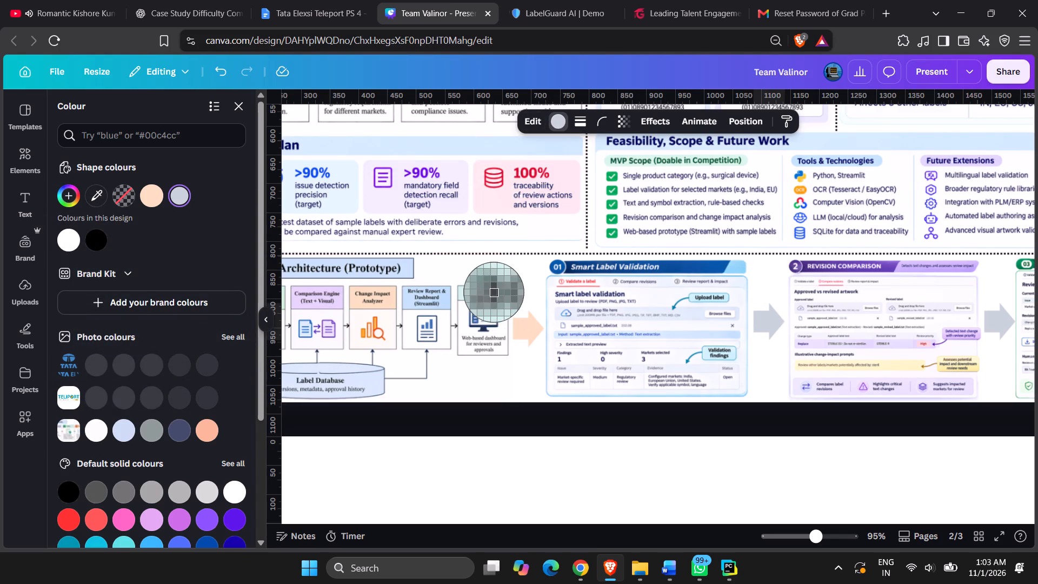
click(503, 297)
Recolour the arrow before Review Report & Traceability light blue #BEDDFC, sampled from the Review Report & Dashboard box header.
scroll(503, 297, left, 1)
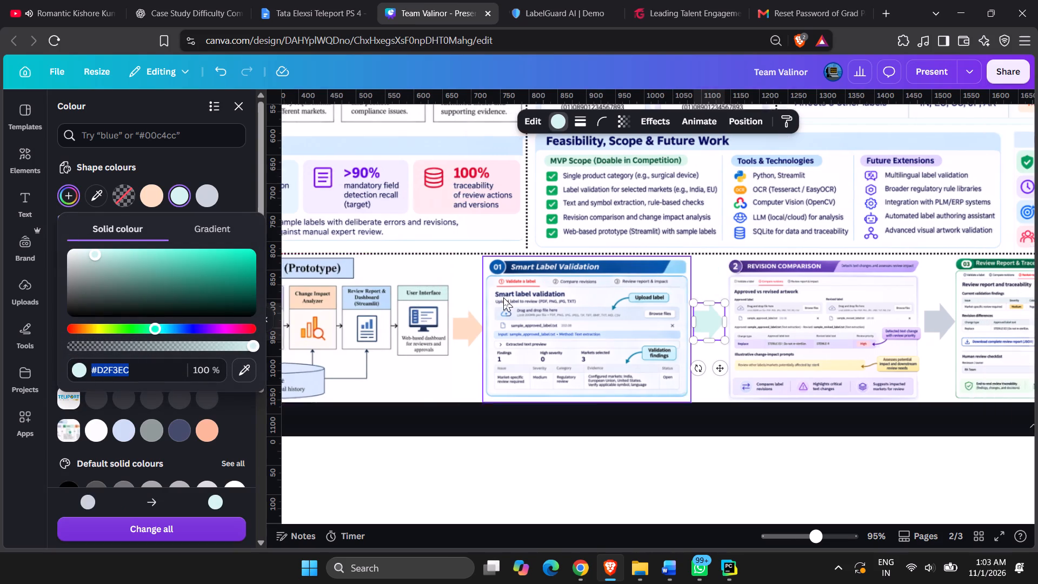
scroll(503, 297, left, 1)
click(842, 324)
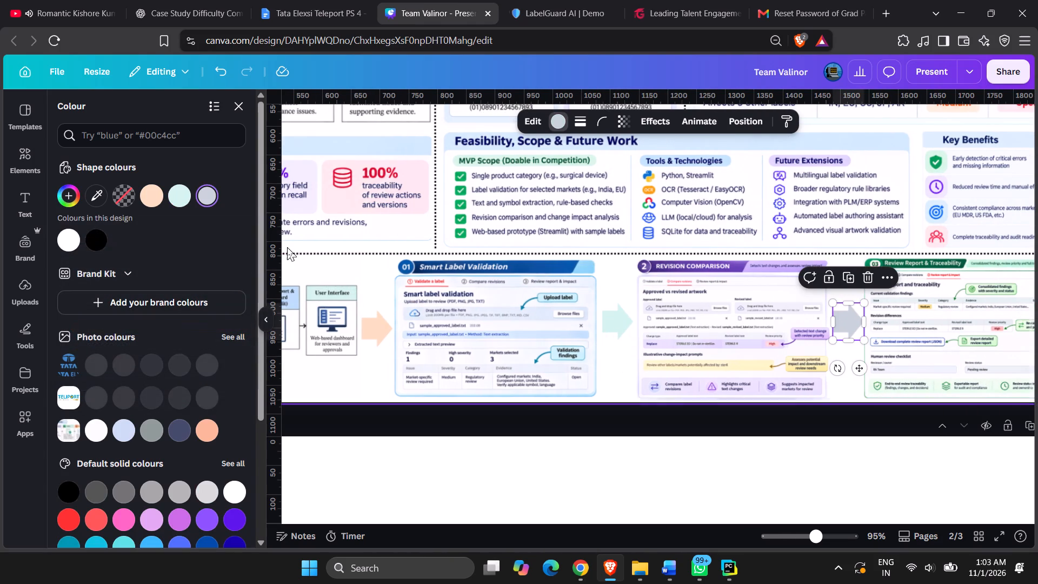
click(66, 195)
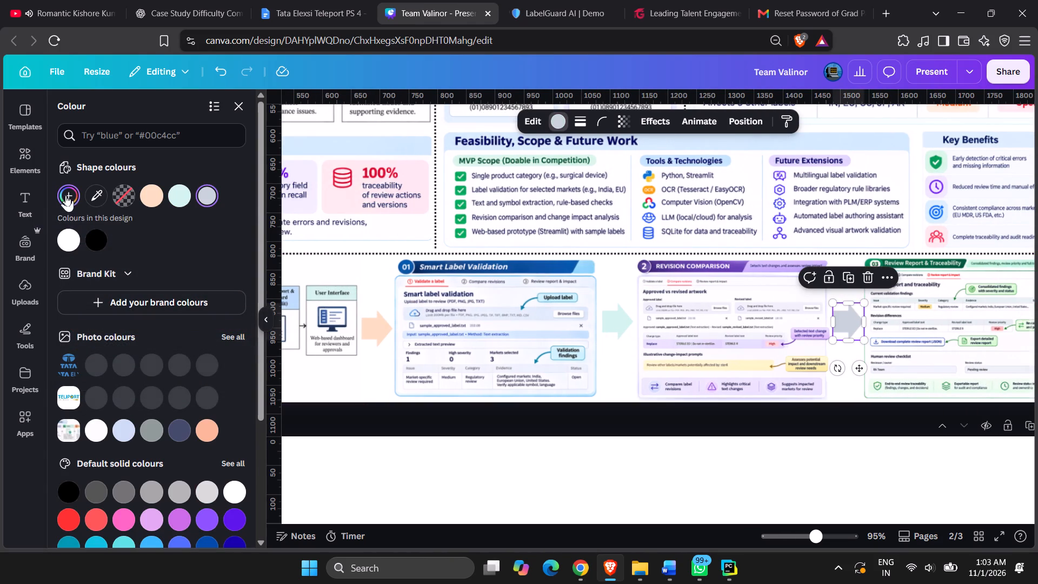
click(241, 362)
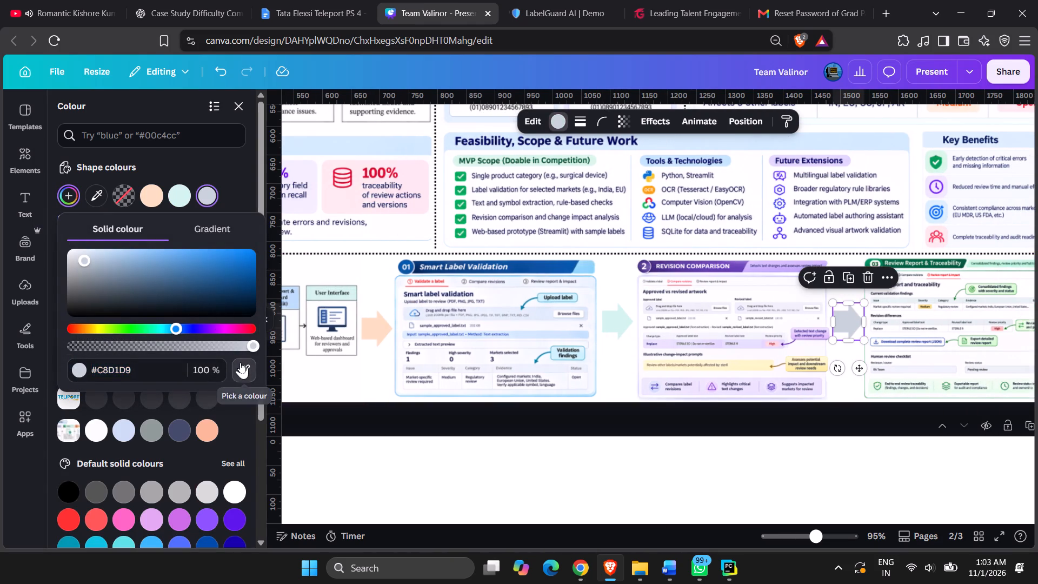
click(291, 296)
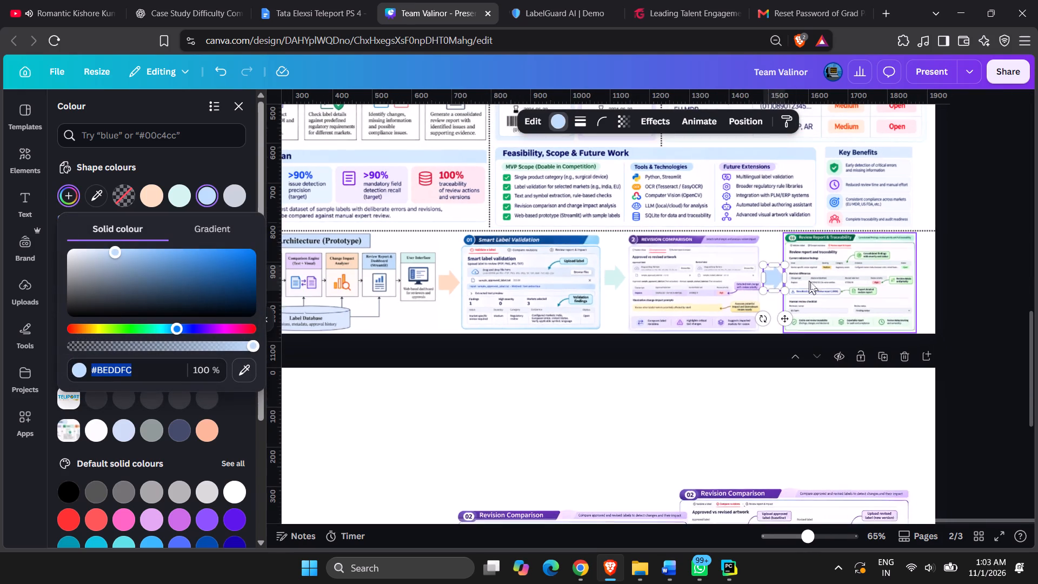
Check page 2's layout and arrow colours in the full-screen presentation view, then return to editing.
scroll(846, 310, left, 2)
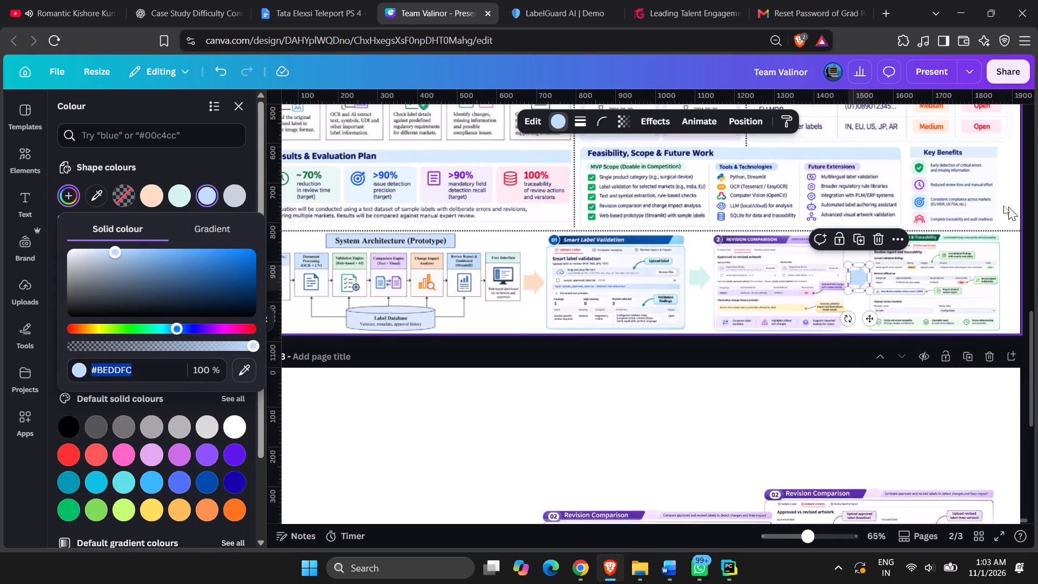
scroll(1003, 205, up, 2)
scroll(935, 182, up, 2)
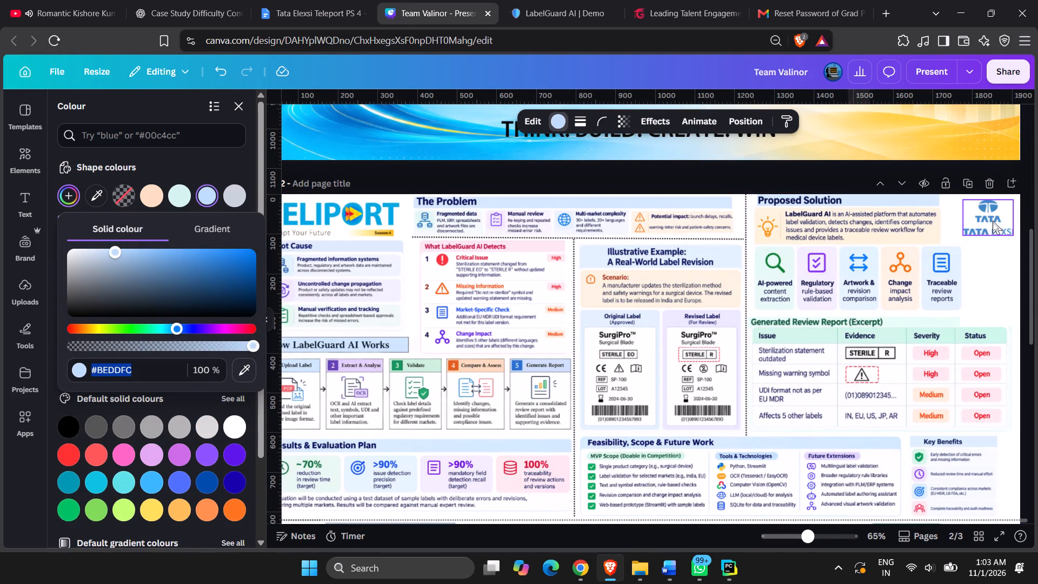
click(998, 531)
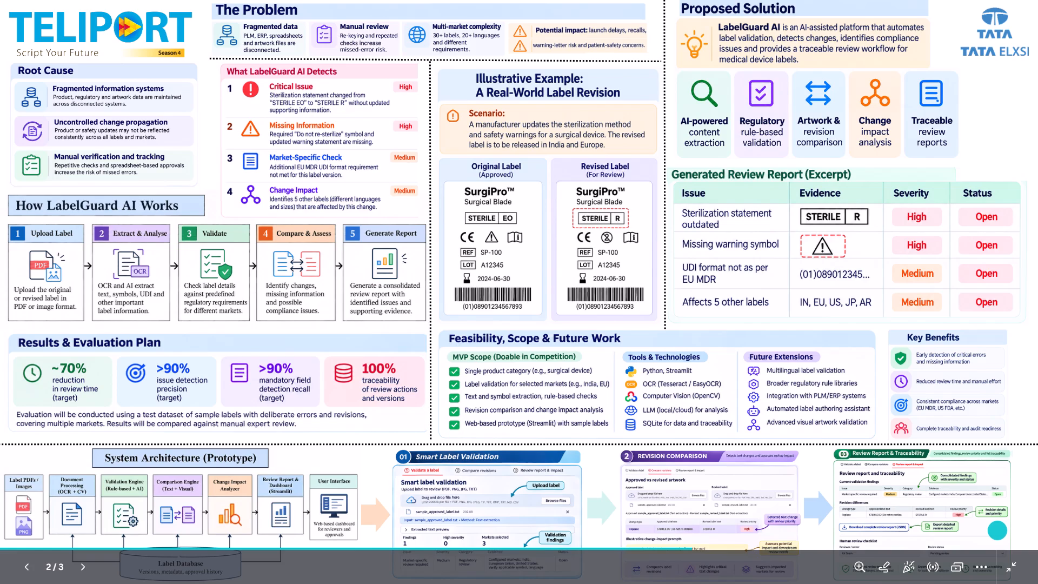
key(Escape)
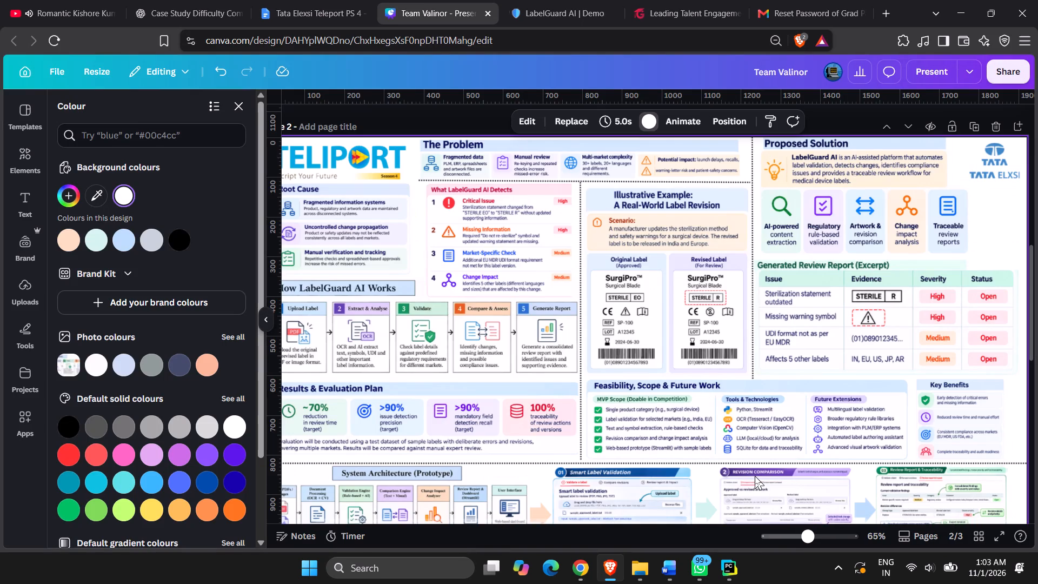
Swap the light blue and mint arrows, putting blue before Revision Comparison and mint before Review Report & Traceability.
drag(865, 508, 712, 500)
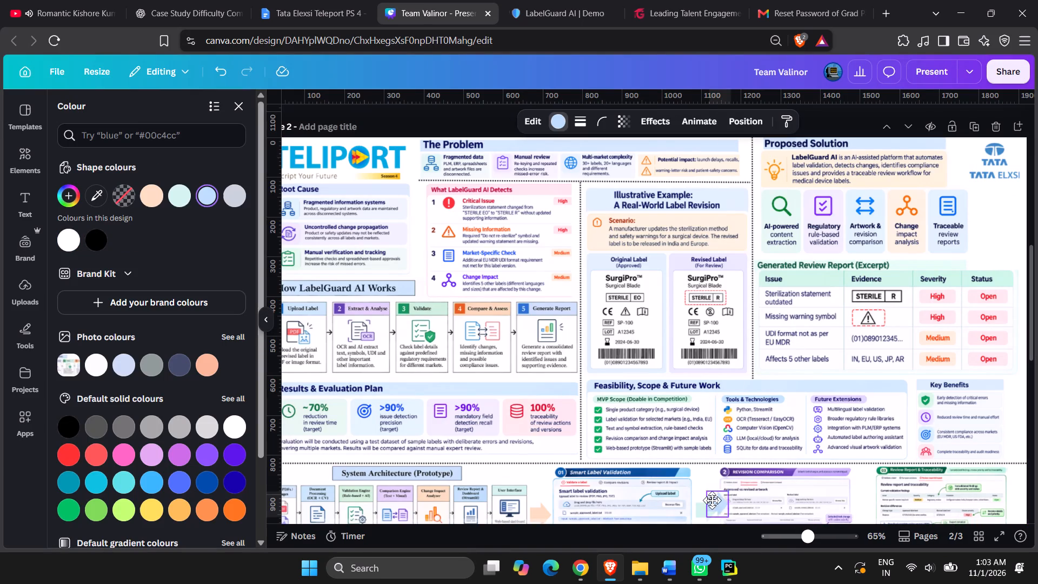
drag(712, 500, 702, 480)
drag(706, 512, 841, 502)
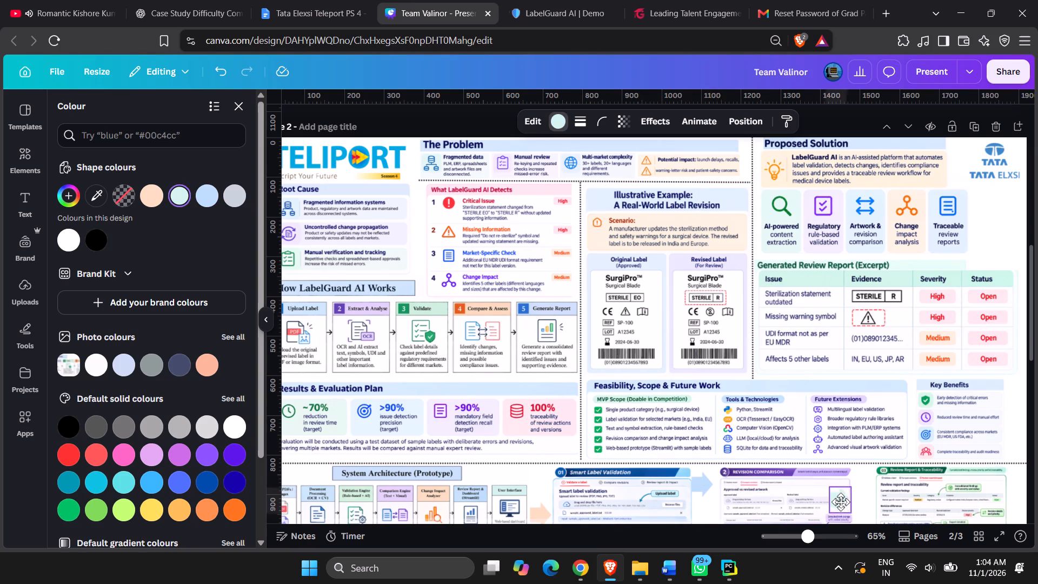
drag(841, 502, 859, 506)
scroll(859, 506, down, 1)
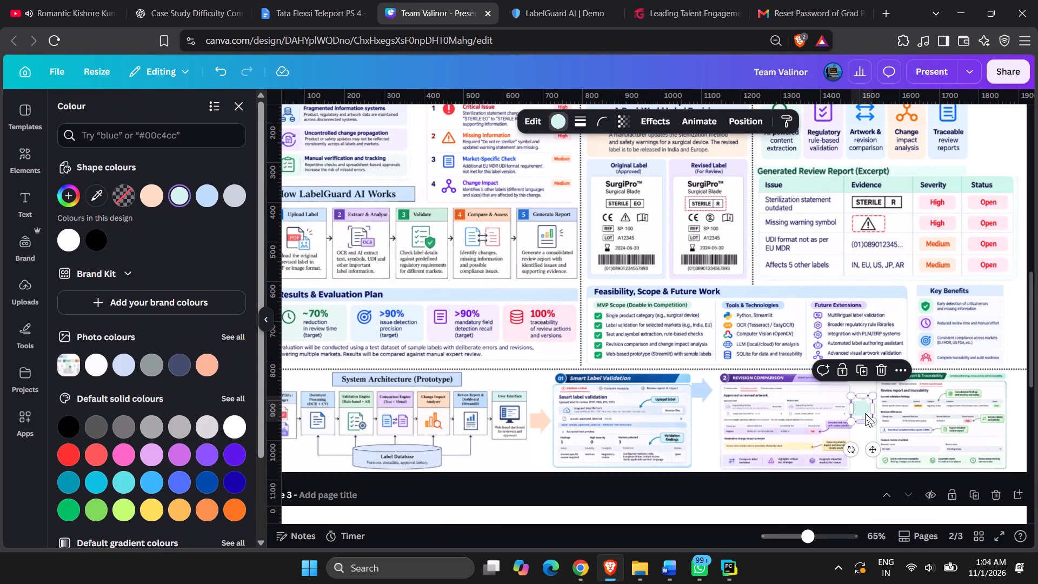
Align the mint and light blue arrows in the gaps before Review Report & Traceability and Revision Comparison.
drag(865, 413, 867, 424)
drag(705, 394, 715, 421)
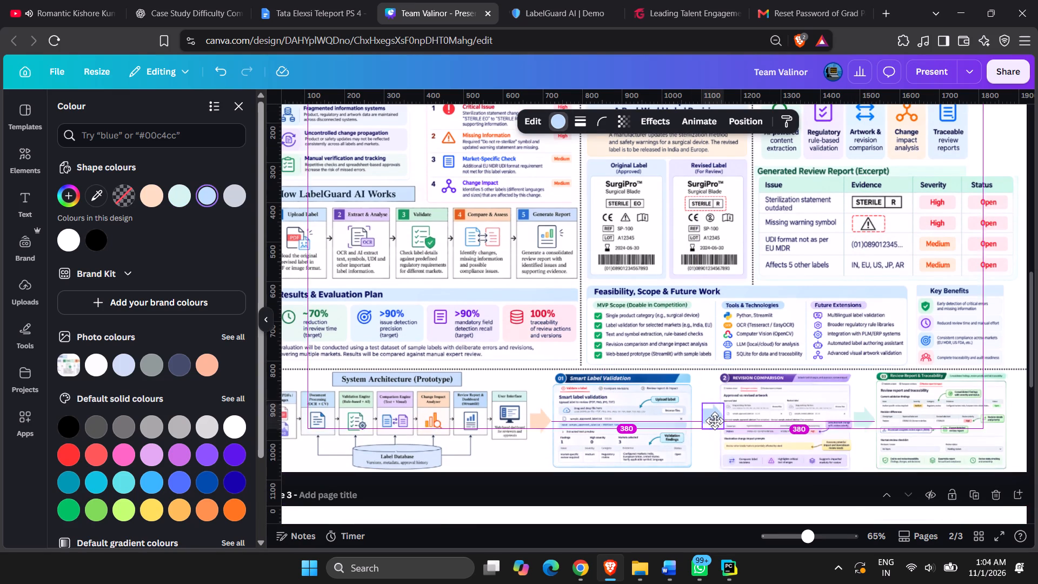
drag(715, 421, 713, 426)
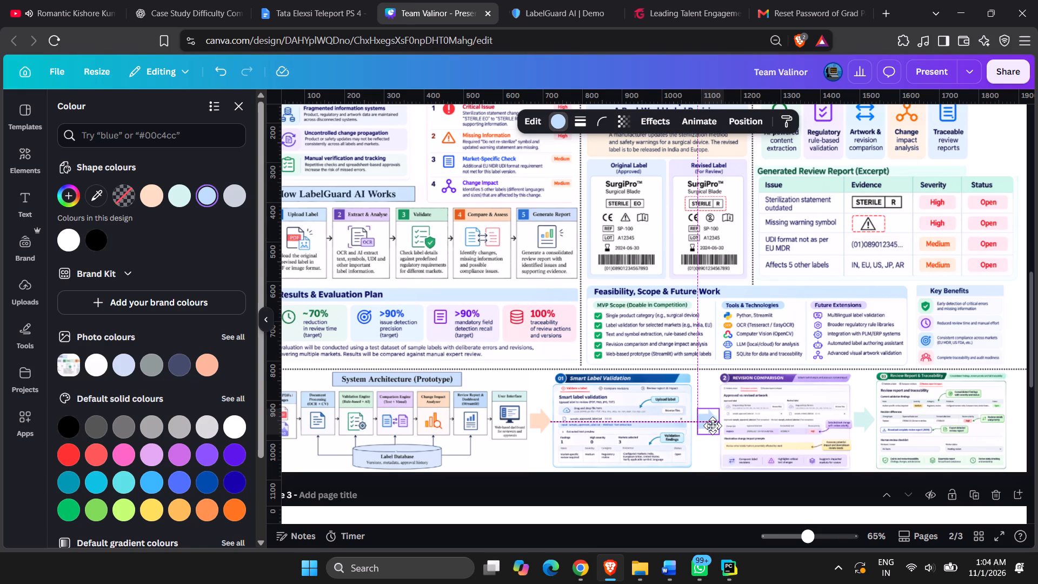
drag(713, 426, 709, 426)
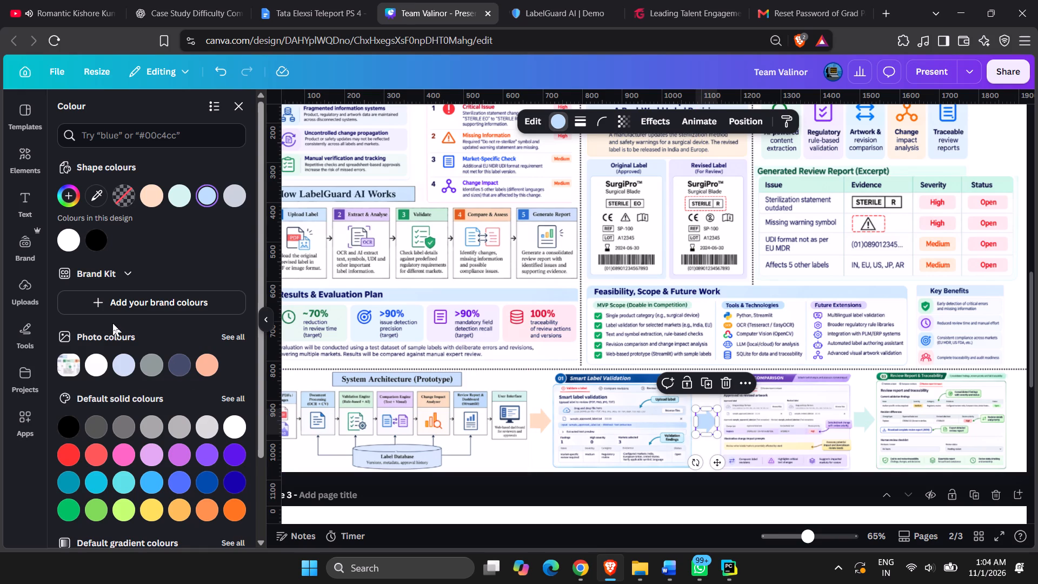
Recolour the arrow before Revision Comparison lavender #E3DFFC, sampled from the Revision Comparison panel.
click(69, 197)
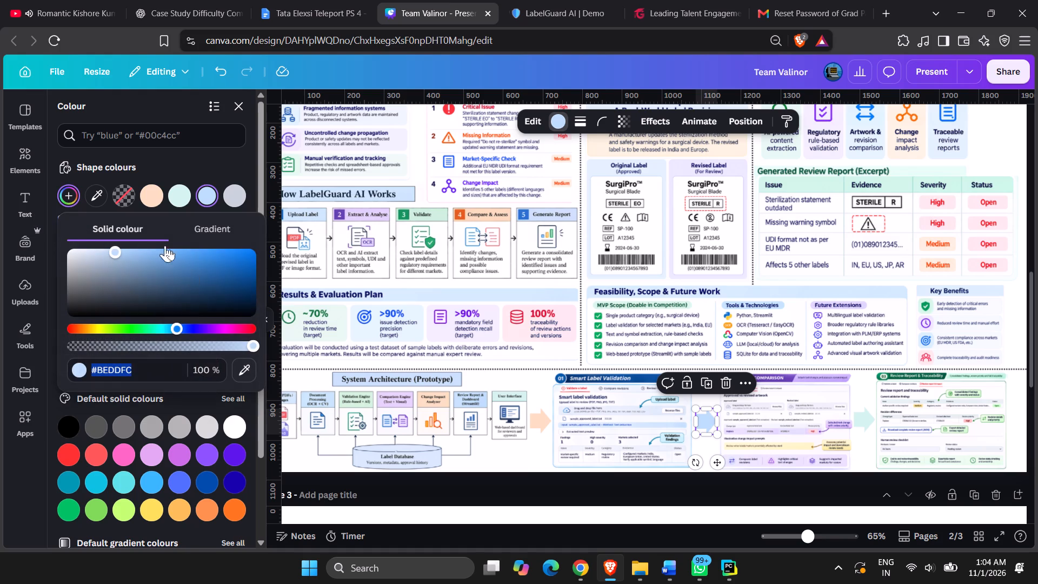
click(246, 364)
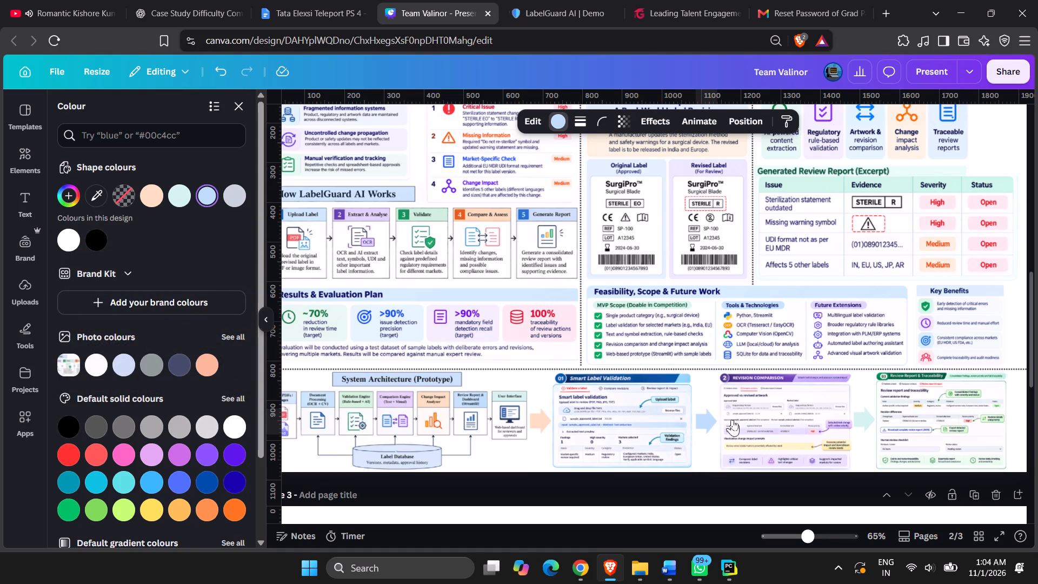
click(792, 431)
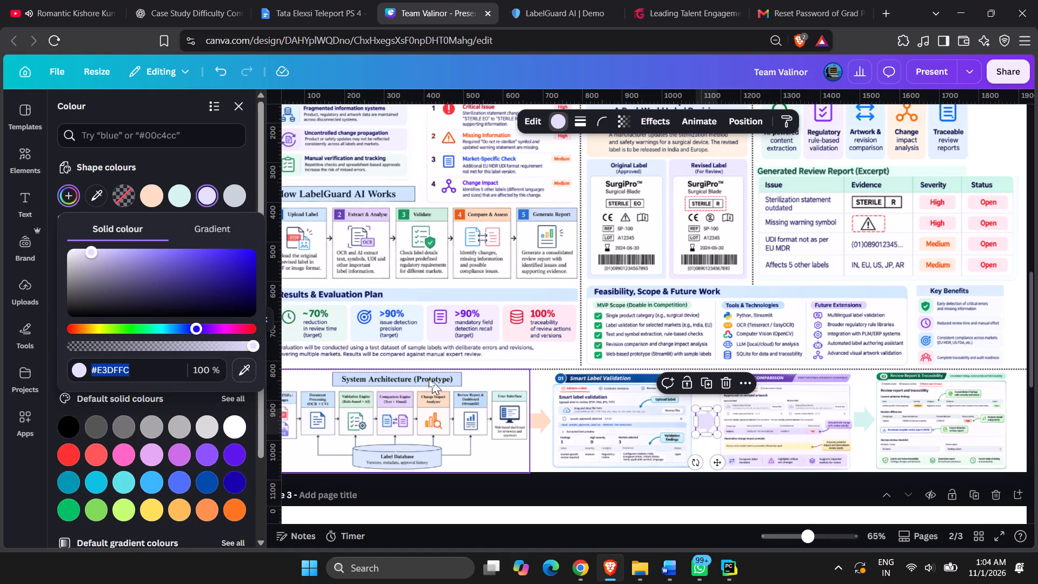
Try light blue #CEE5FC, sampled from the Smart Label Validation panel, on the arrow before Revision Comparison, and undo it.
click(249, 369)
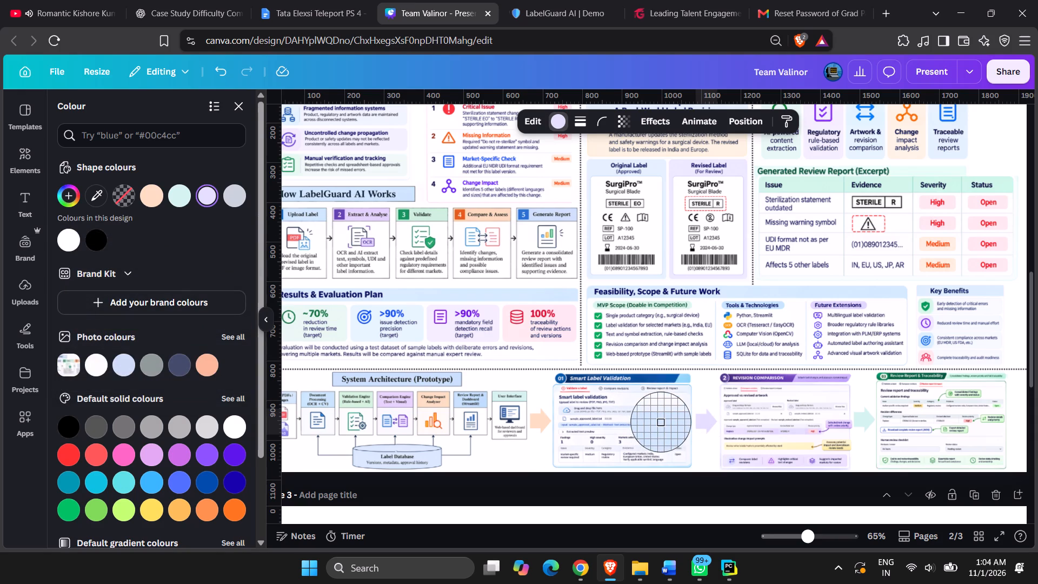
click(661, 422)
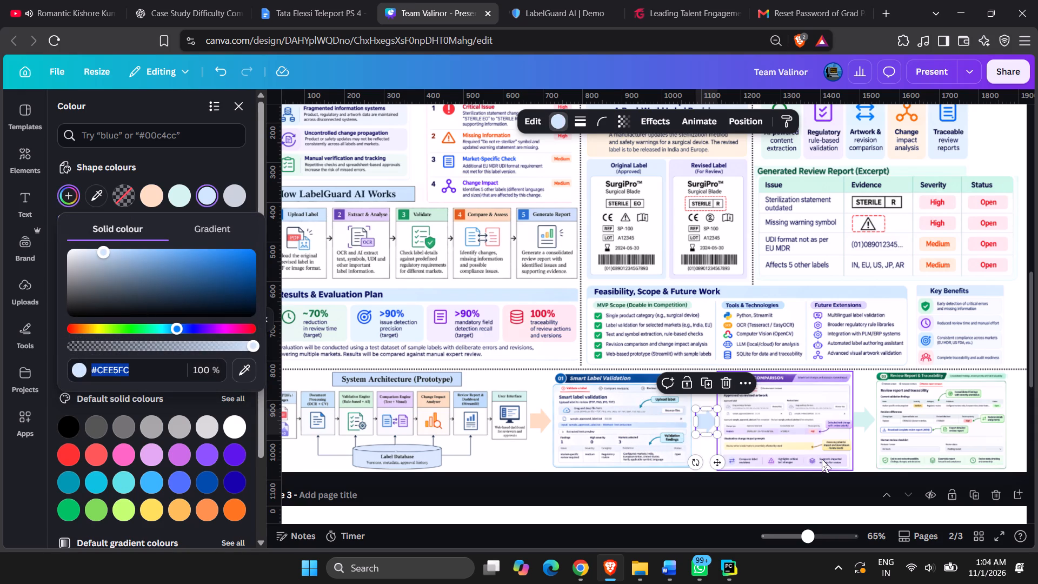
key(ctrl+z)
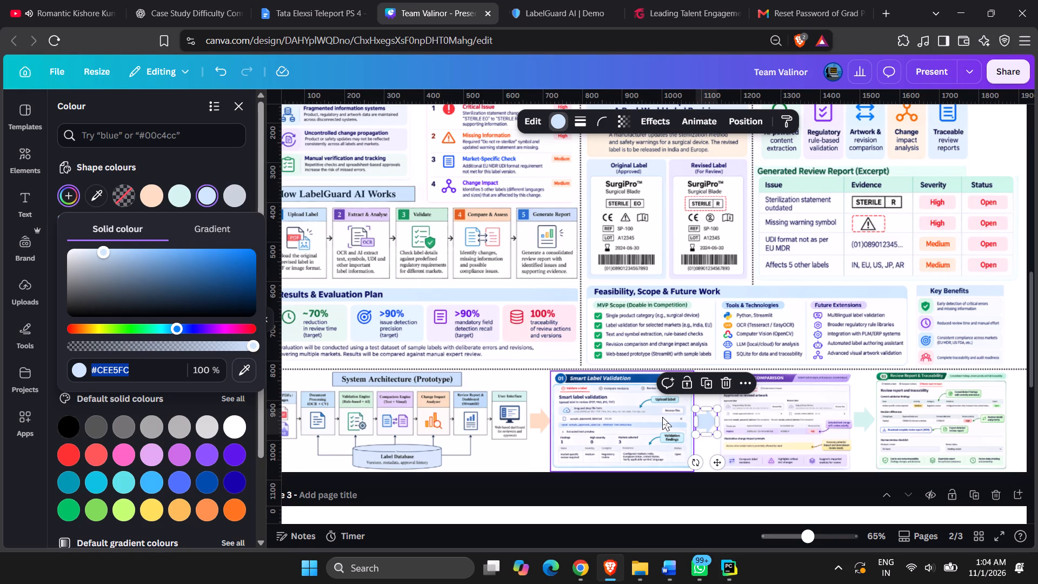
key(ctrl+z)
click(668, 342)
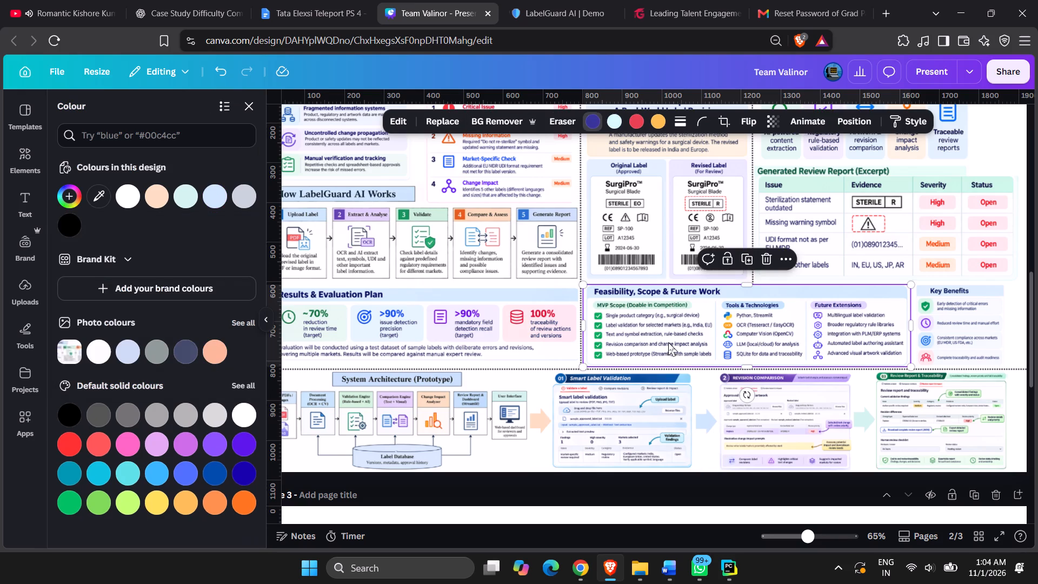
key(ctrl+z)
Recolour the arrow before Smart Label Validation pale blue #DEEAF8, sampled from the Smart Label Validation panel.
click(535, 420)
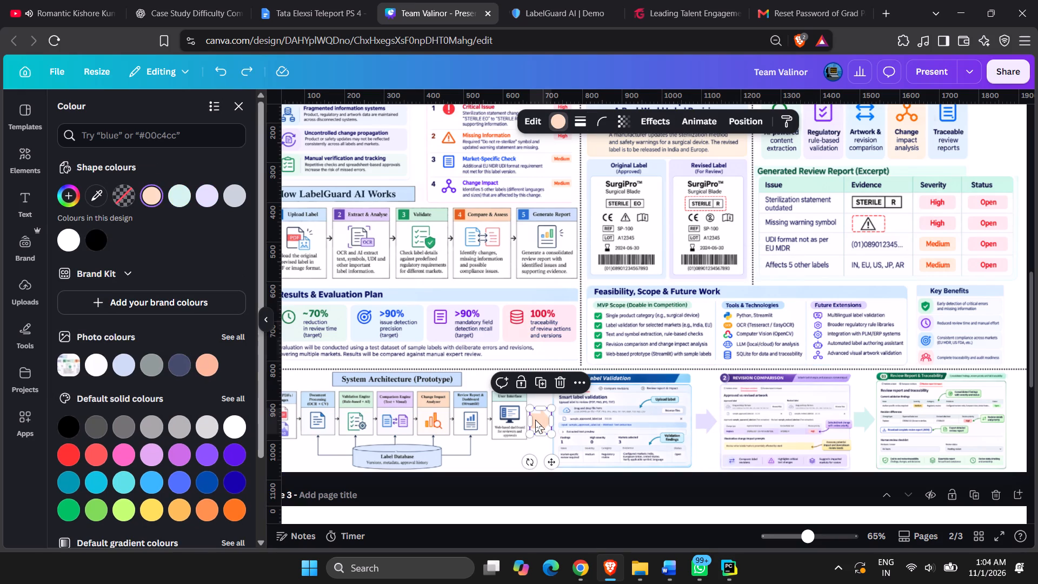
click(63, 197)
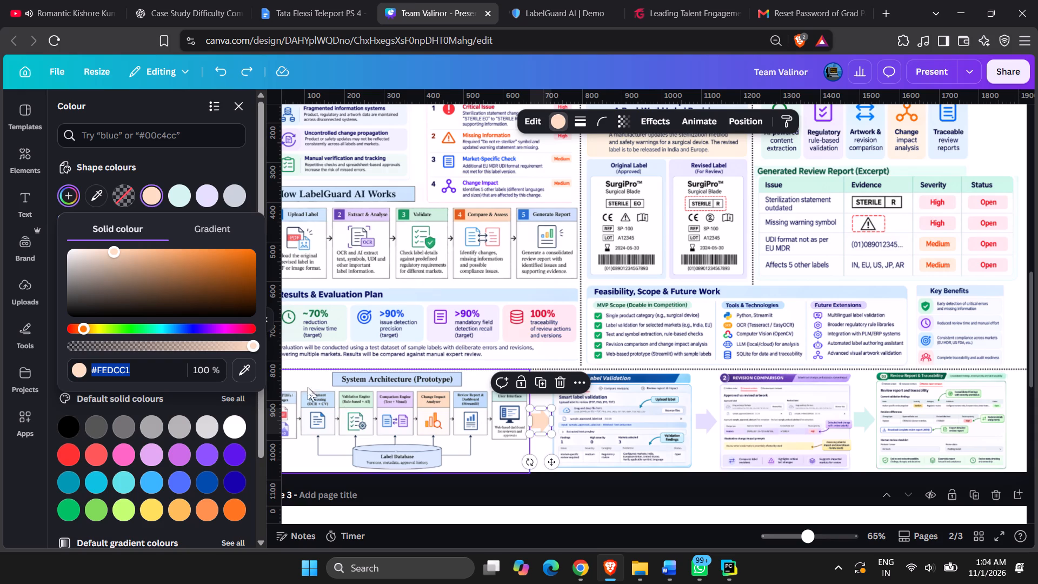
click(241, 366)
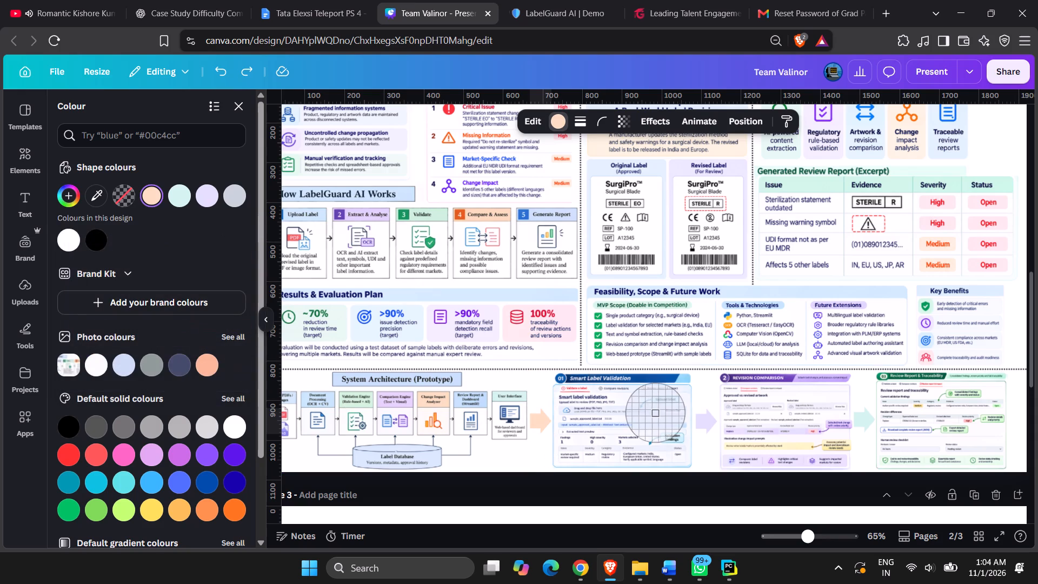
click(656, 409)
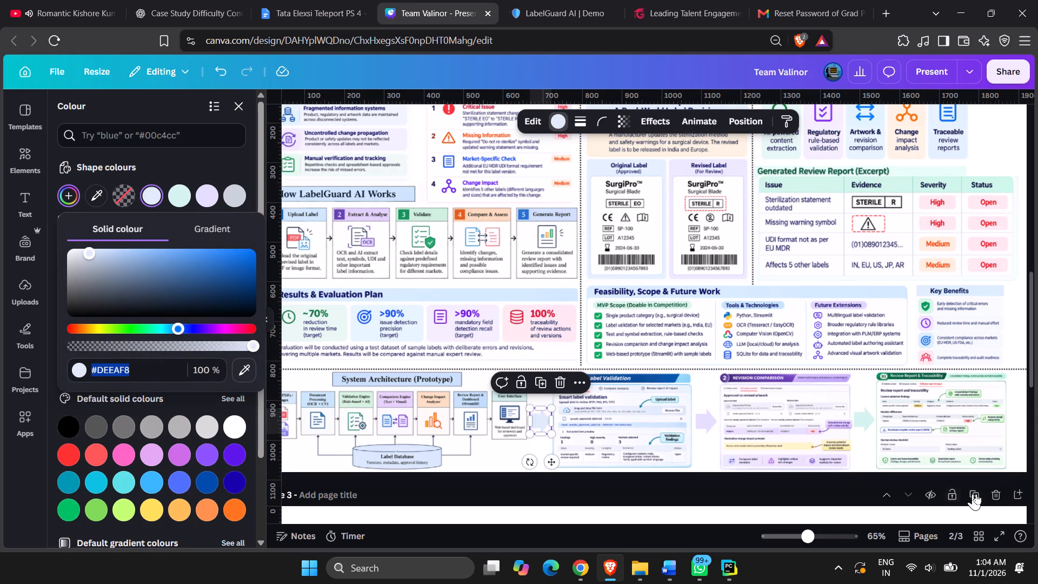
Check page 2's layout and arrow colours in full screen.
scroll(936, 176, up, 1)
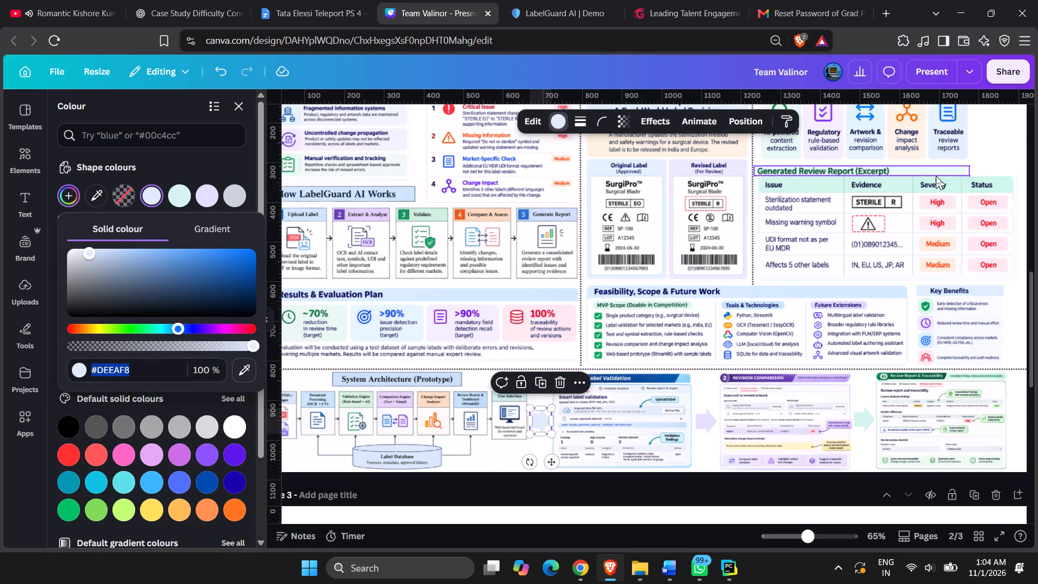
scroll(936, 176, up, 1)
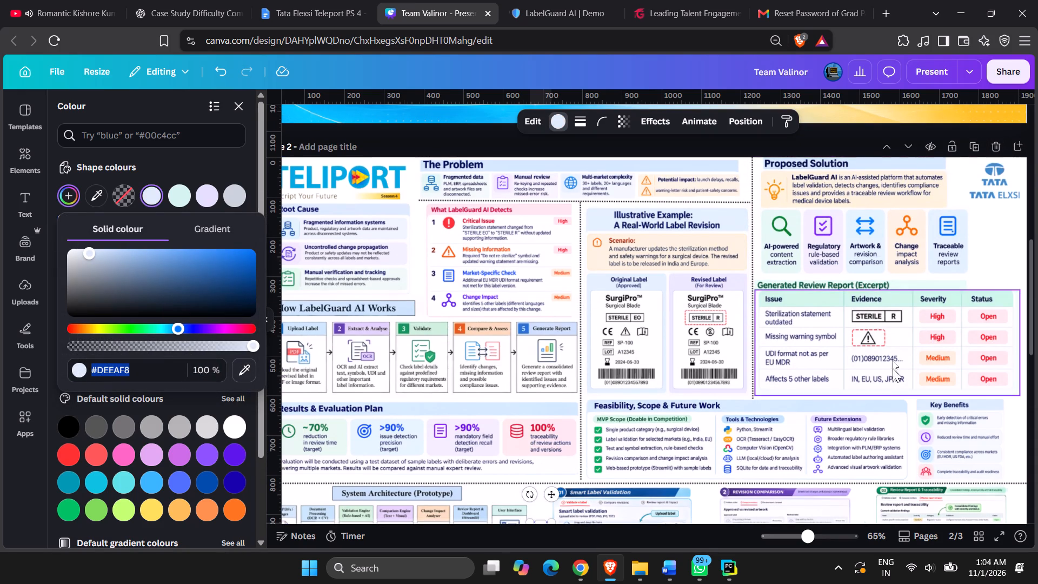
click(1000, 534)
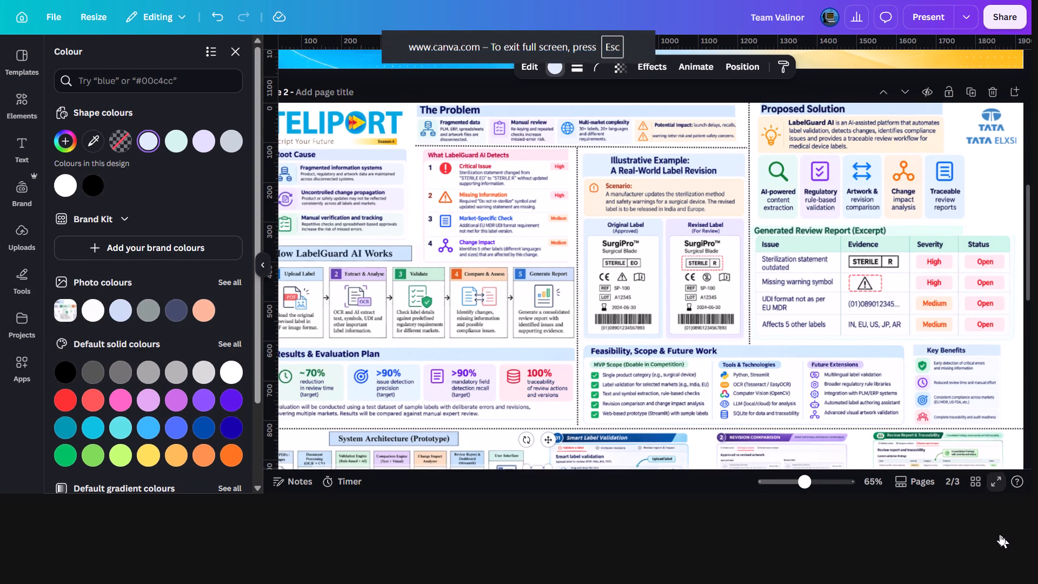
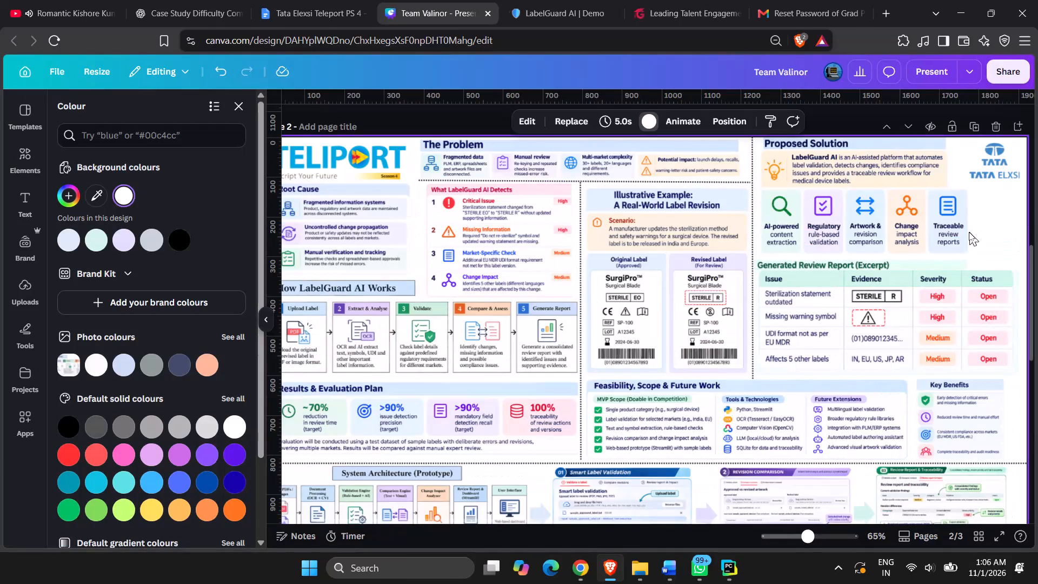
Crop the Proposed Solution feature-card strip down to only the AI-powered content extraction card.
ctrl+scroll(968, 232, up, 2)
click(902, 218)
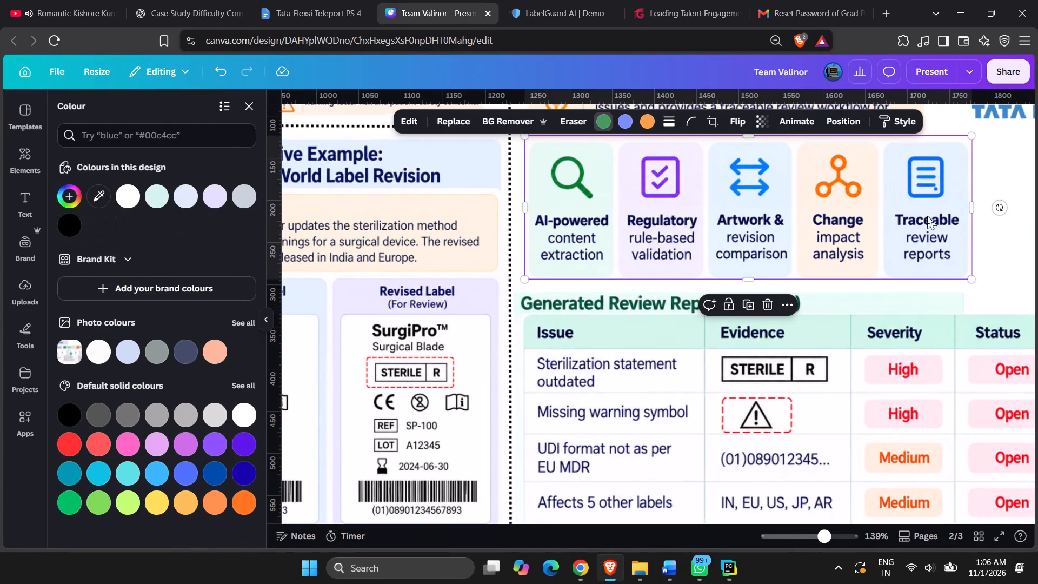
drag(973, 204, 613, 194)
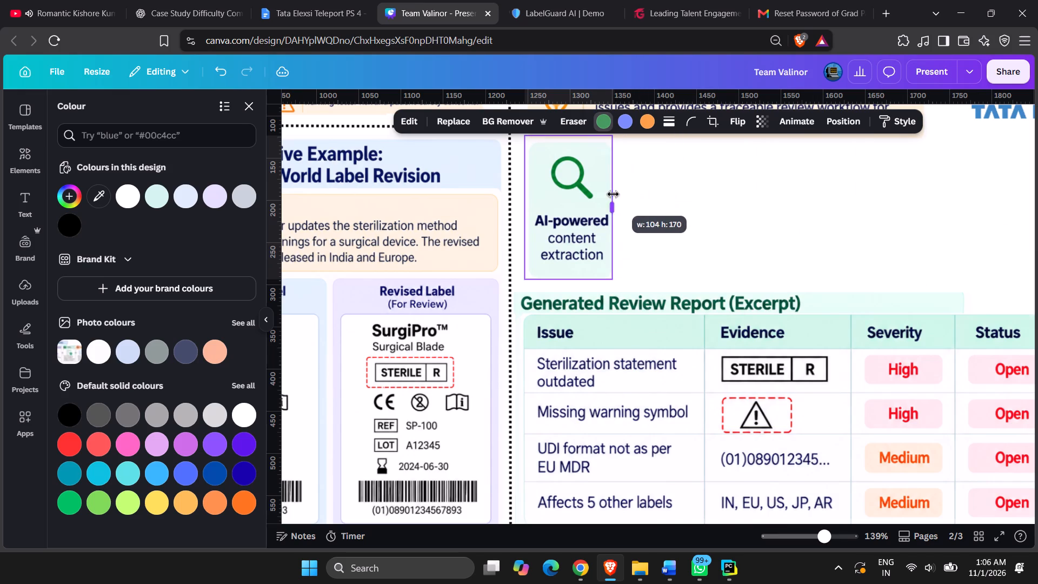
drag(613, 194, 622, 194)
click(622, 194)
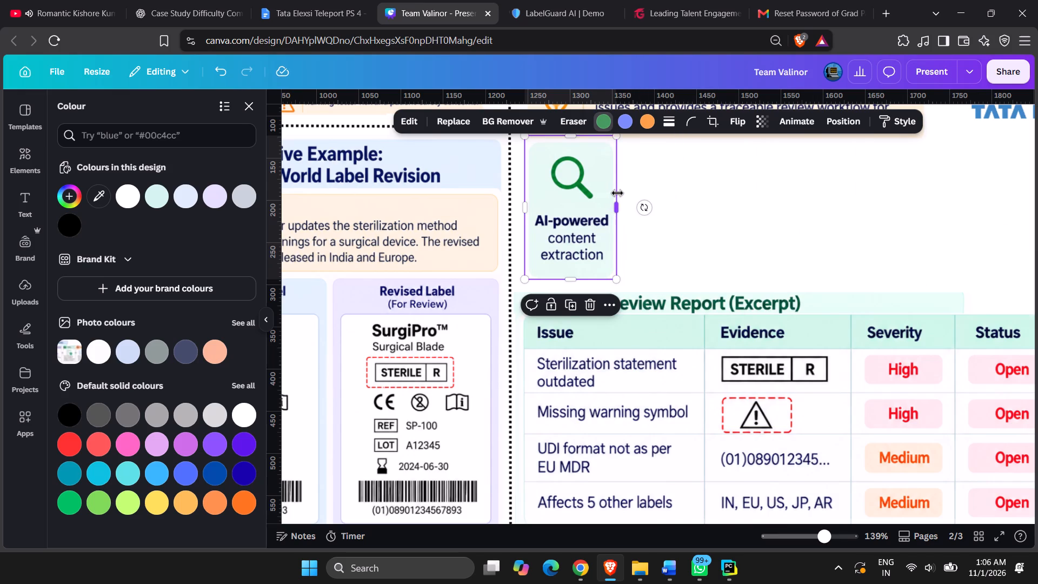
Duplicate the cropped card image and recrop the copy to show only the Regulatory rule-based validation card.
key(ctrl+d)
drag(598, 197, 589, 190)
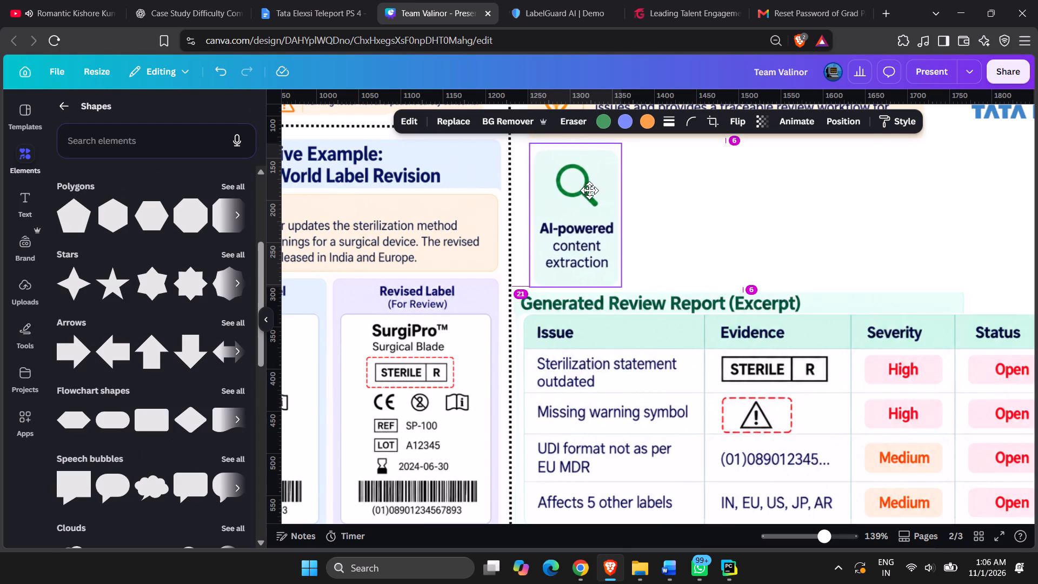
drag(589, 190, 588, 189)
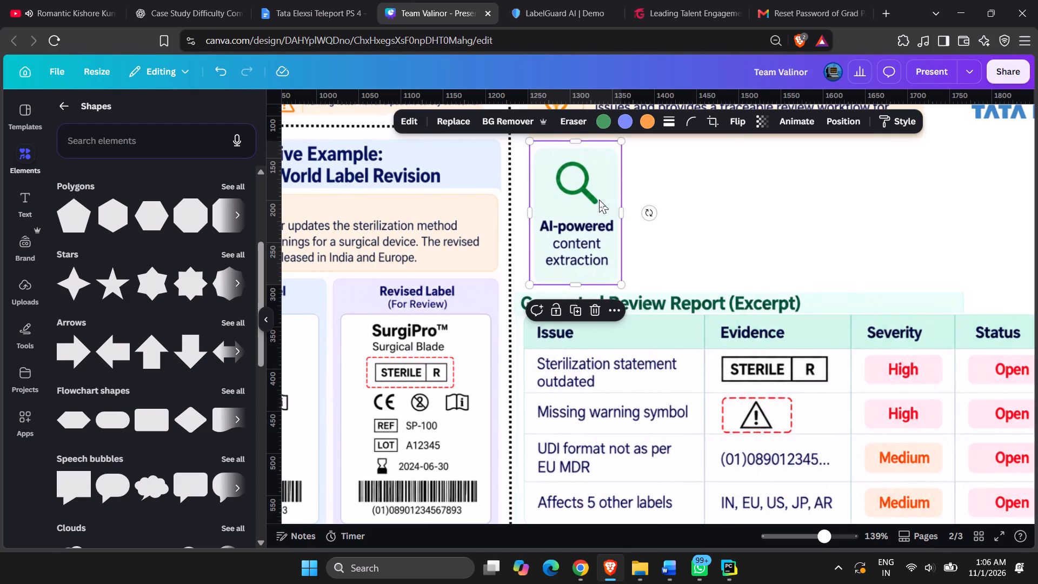
click(599, 198)
drag(621, 203, 709, 196)
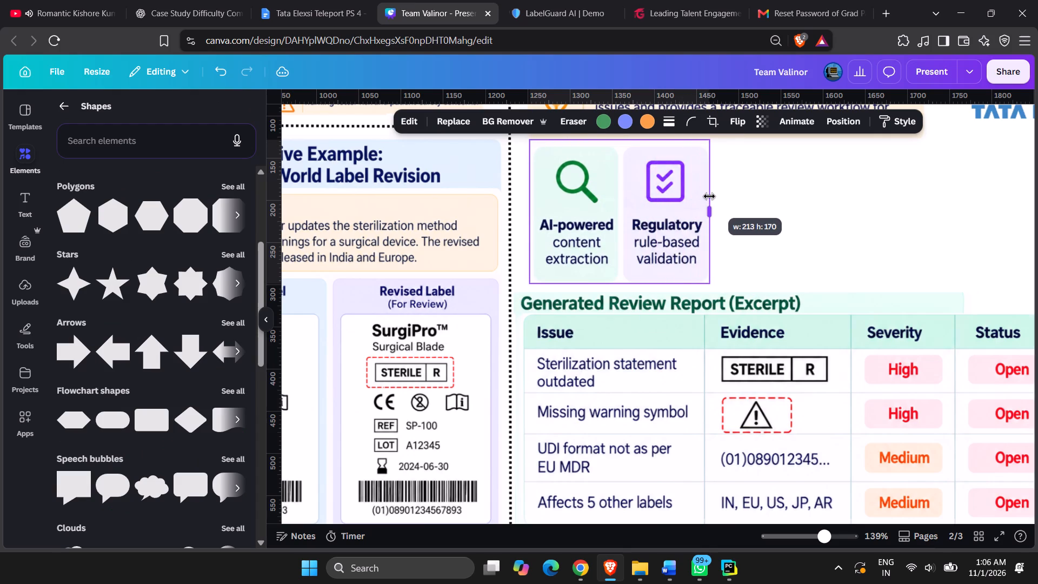
drag(709, 196, 714, 196)
drag(534, 192, 626, 190)
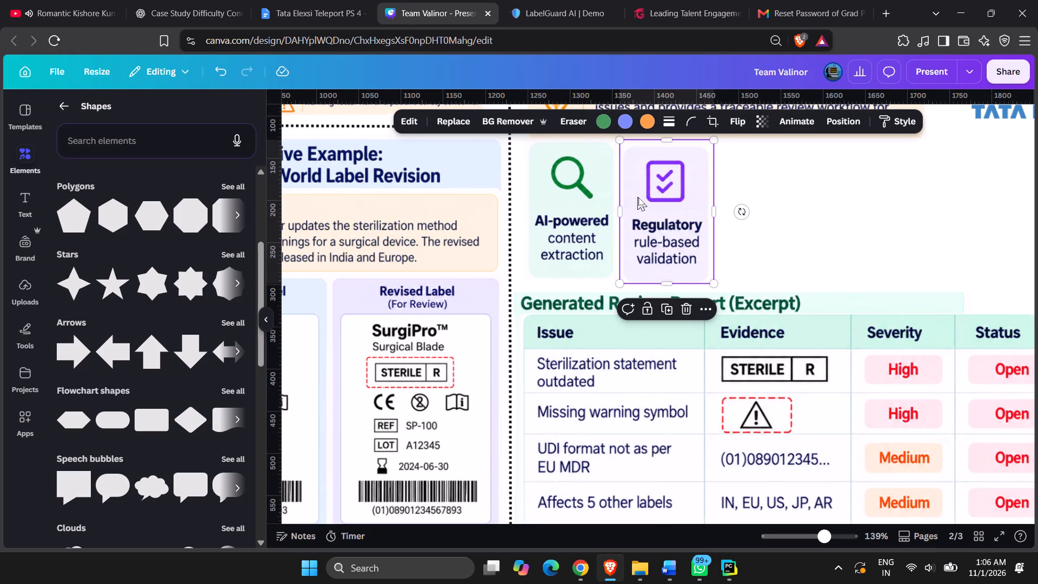
Move the Regulatory rule-based validation card slightly away from the AI-powered card and raise it level with that card.
click(644, 199)
click(653, 197)
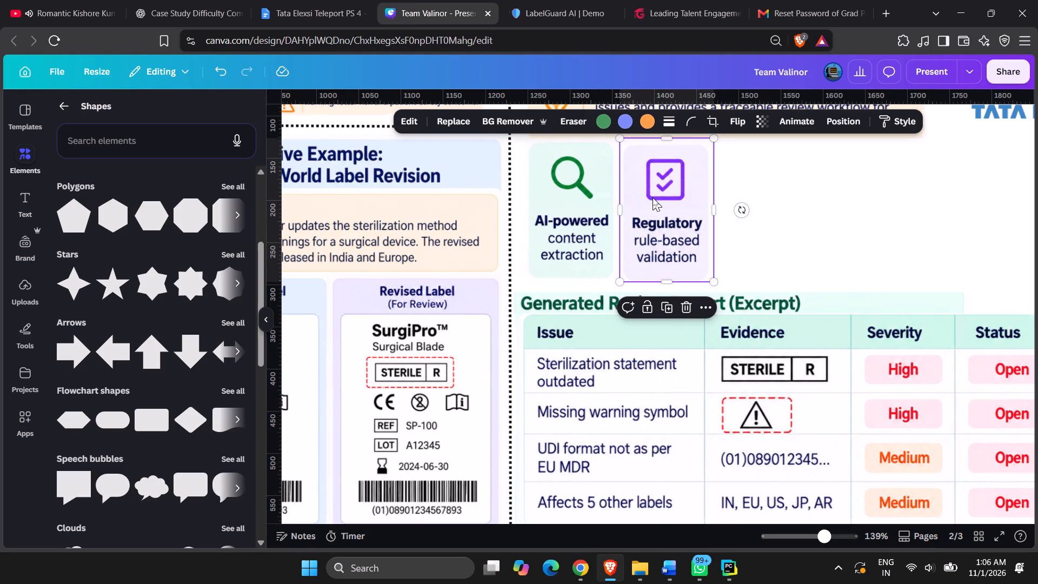
key(Right)
key(Right)
key(Right)
key(Right)
key(Right)
key(Right)
key(Right)
key(Right)
key(Right)
key(Right)
key(Right)
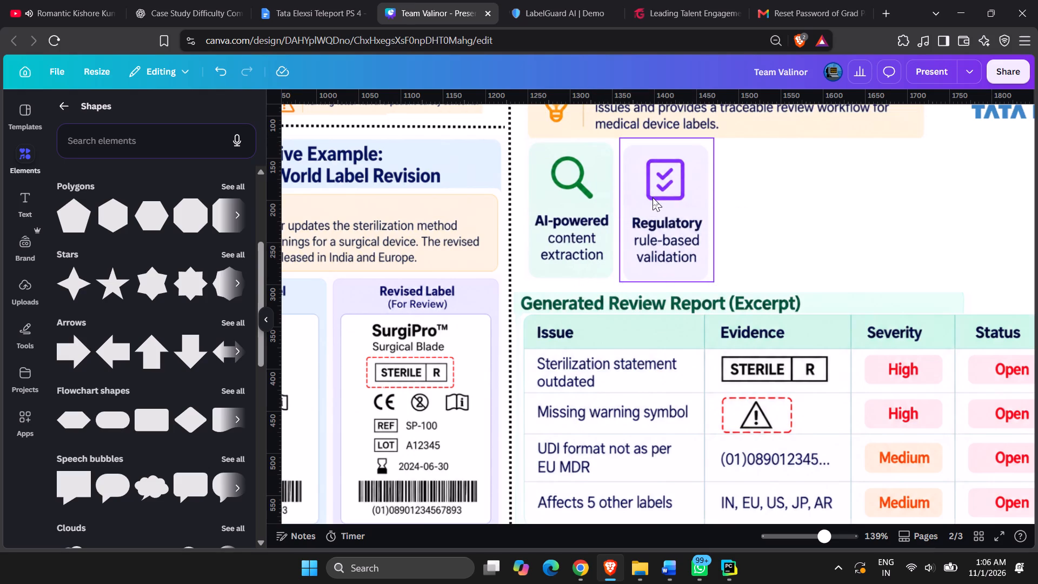
click(758, 207)
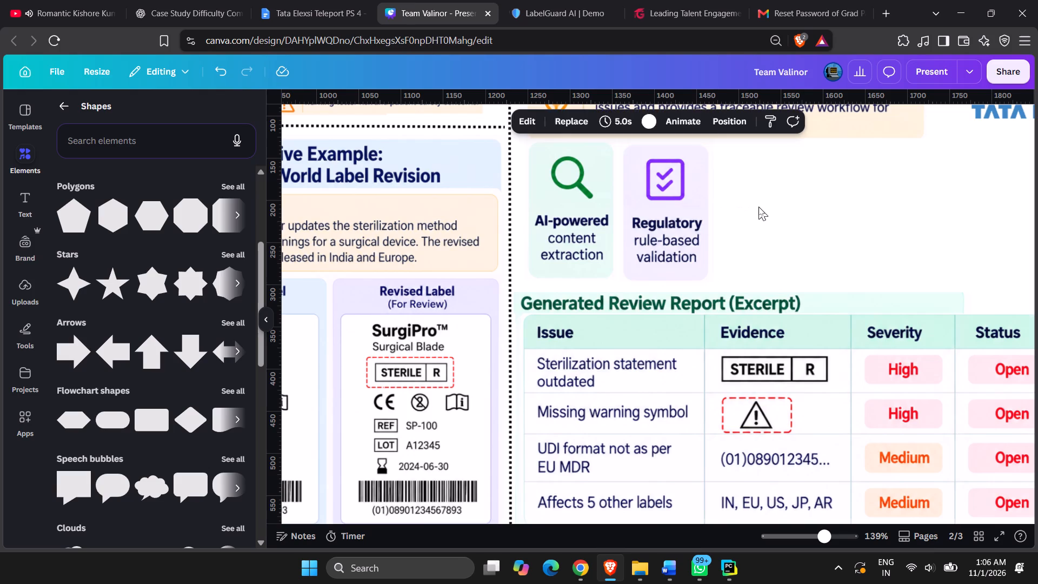
click(686, 200)
key(Right)
key(Right)
key(Right)
key(Right)
key(Right)
key(Right)
key(Right)
key(Right)
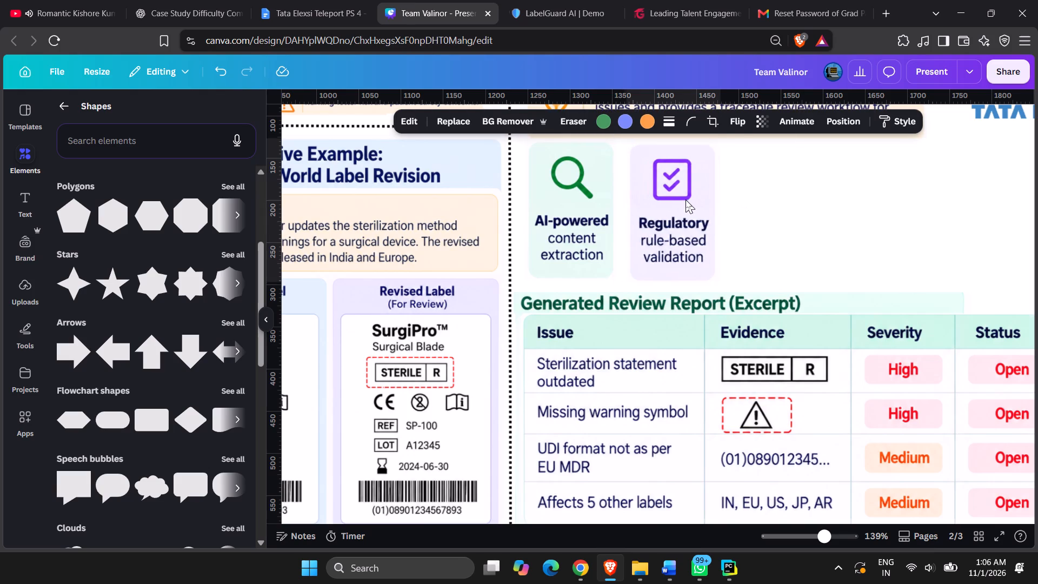
key(Up)
key(Up)
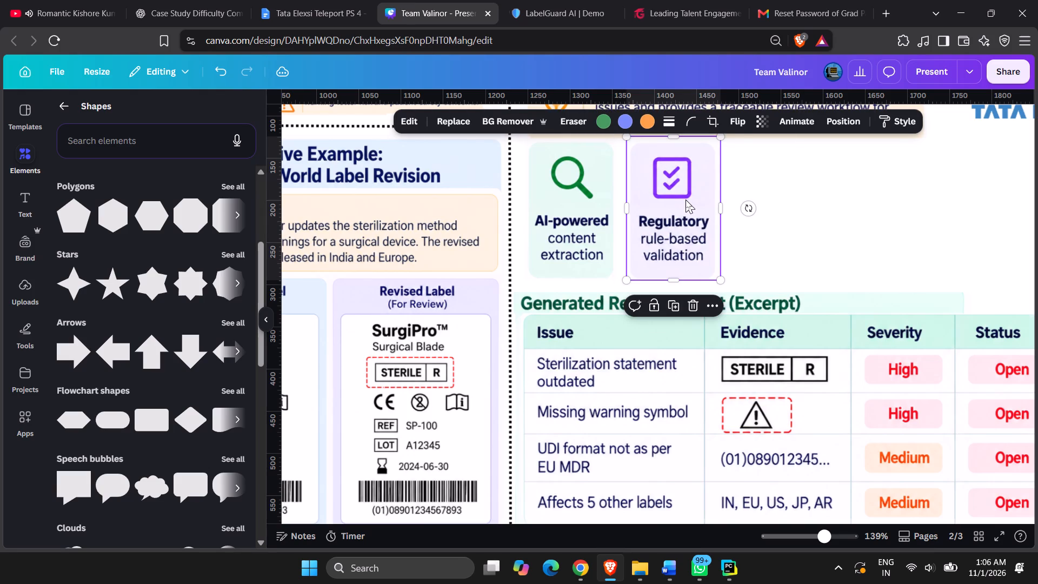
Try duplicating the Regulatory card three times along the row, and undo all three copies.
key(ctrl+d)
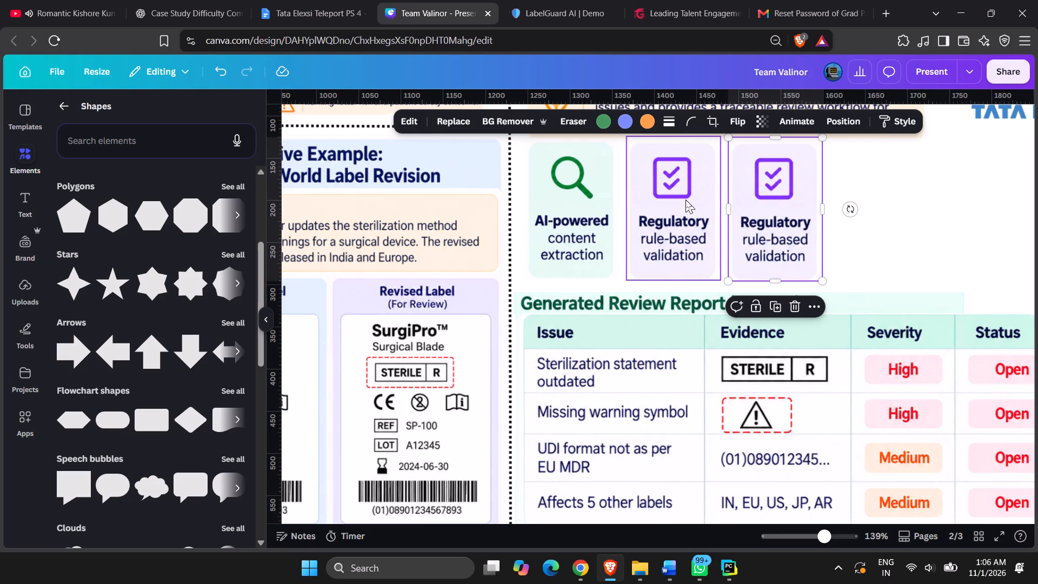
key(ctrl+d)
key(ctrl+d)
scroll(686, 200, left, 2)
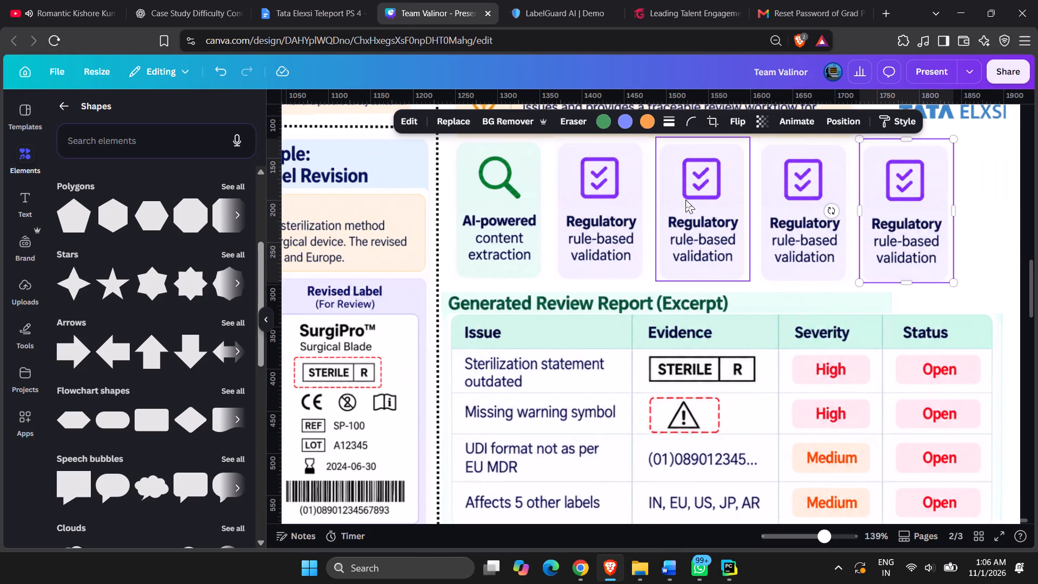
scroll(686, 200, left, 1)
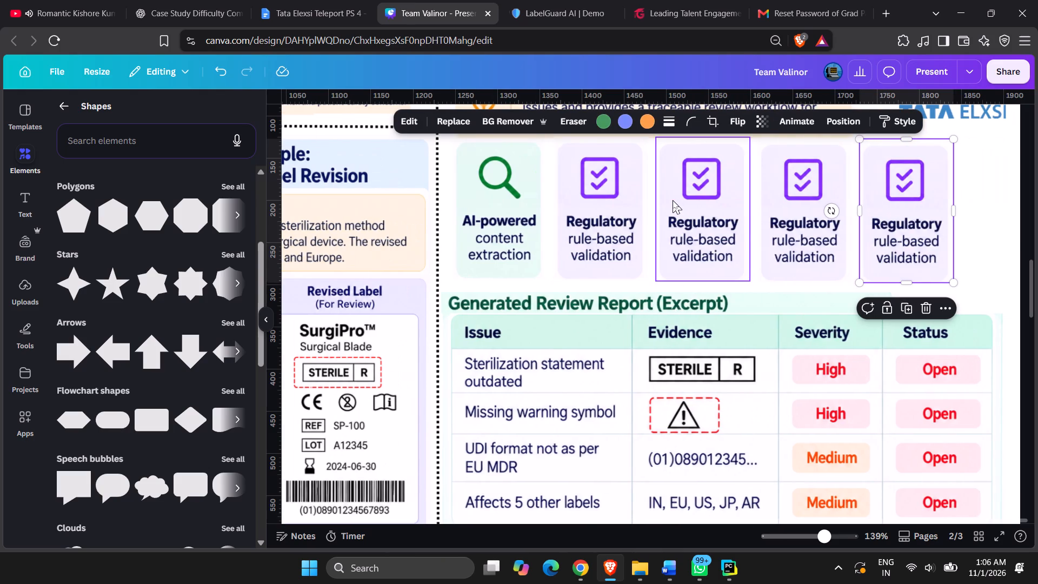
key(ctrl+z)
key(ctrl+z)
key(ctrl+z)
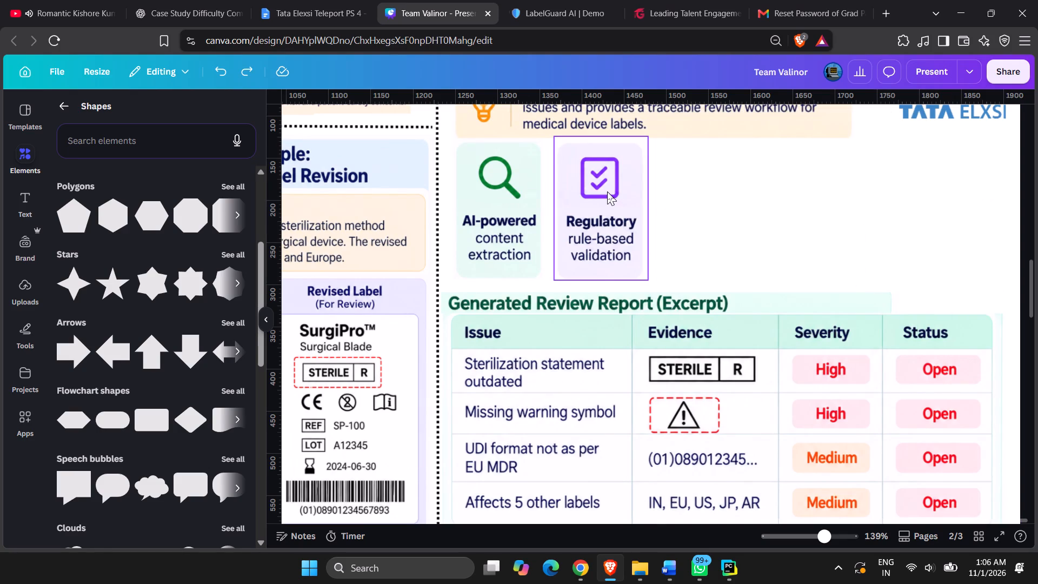
Nudge the Regulatory card right to match the 15-unit spacing beside the AI-powered card.
click(607, 191)
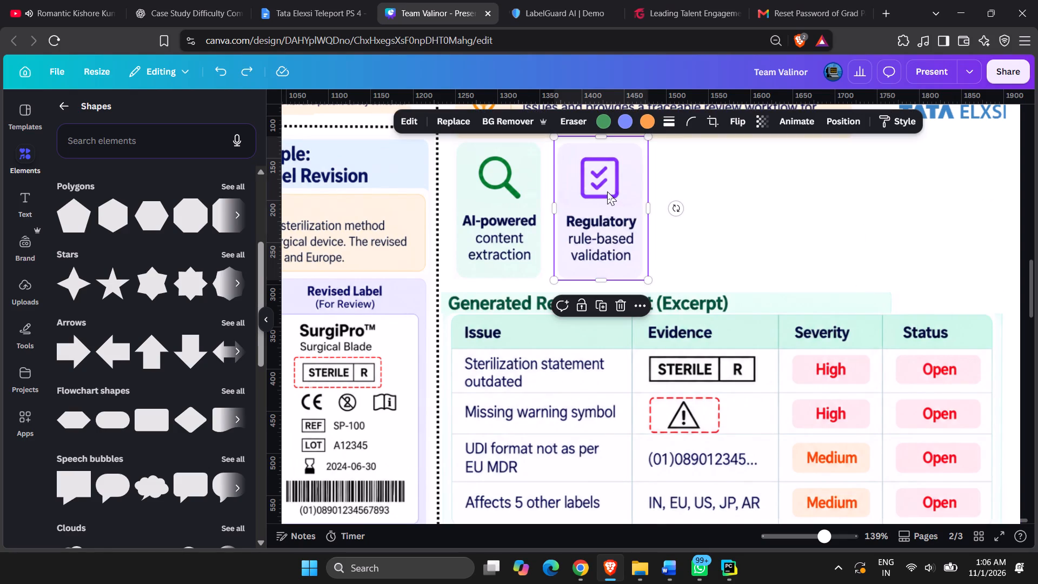
key(Right)
key(Right)
key(Right)
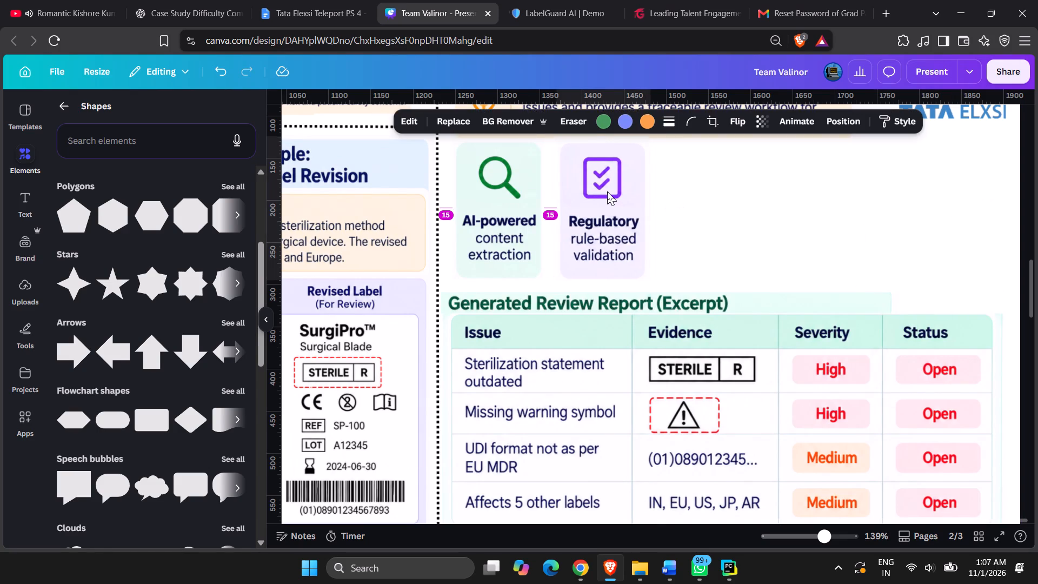
Place three copies of the Regulatory card along the row at 15-unit spacing to fill the remaining card positions.
key(ctrl+d)
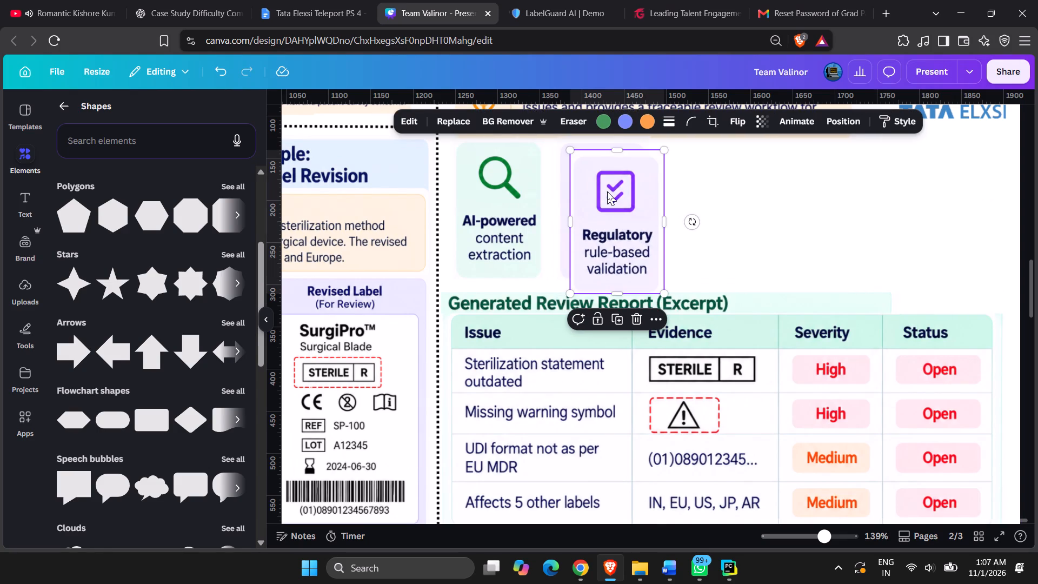
key(ctrl+z)
click(607, 191)
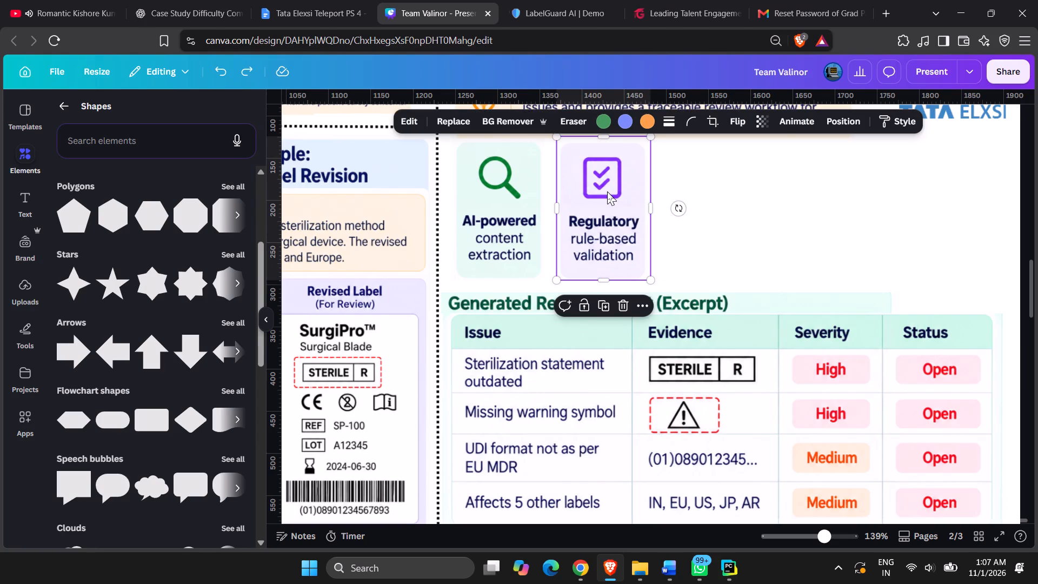
alt+drag(607, 191, 709, 191)
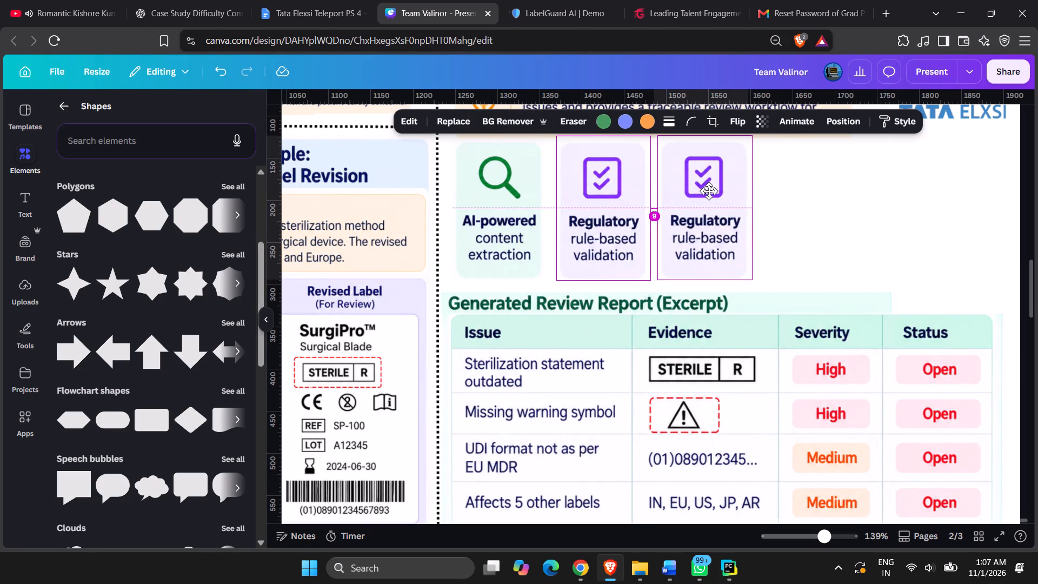
alt+drag(709, 191, 707, 193)
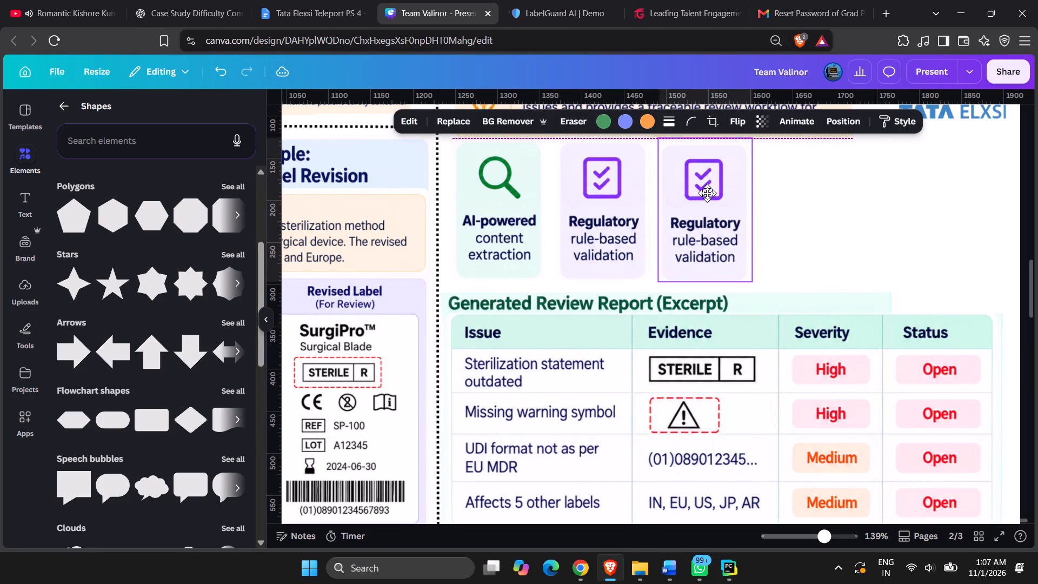
alt+drag(707, 193, 713, 195)
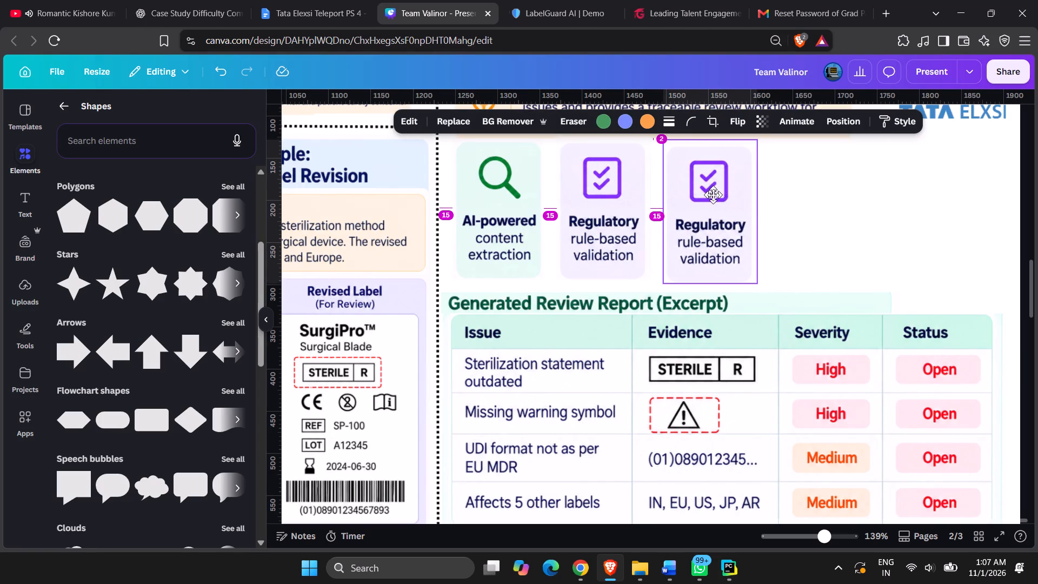
alt+drag(713, 195, 713, 194)
key(ctrl+d)
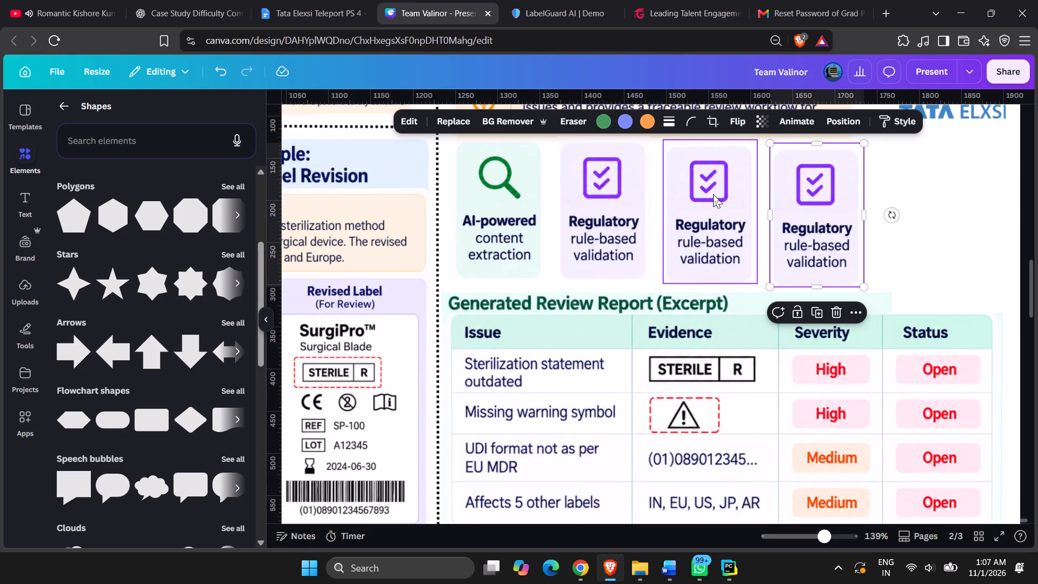
key(ctrl+d)
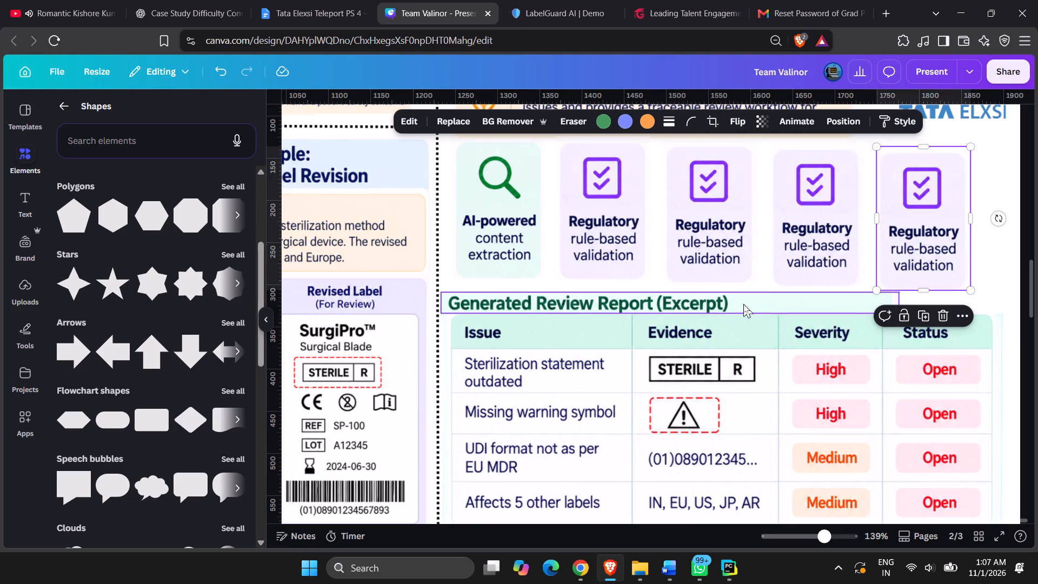
Raise the three Regulatory card copies so their tops line up with each other and the row's first two cards.
click(989, 168)
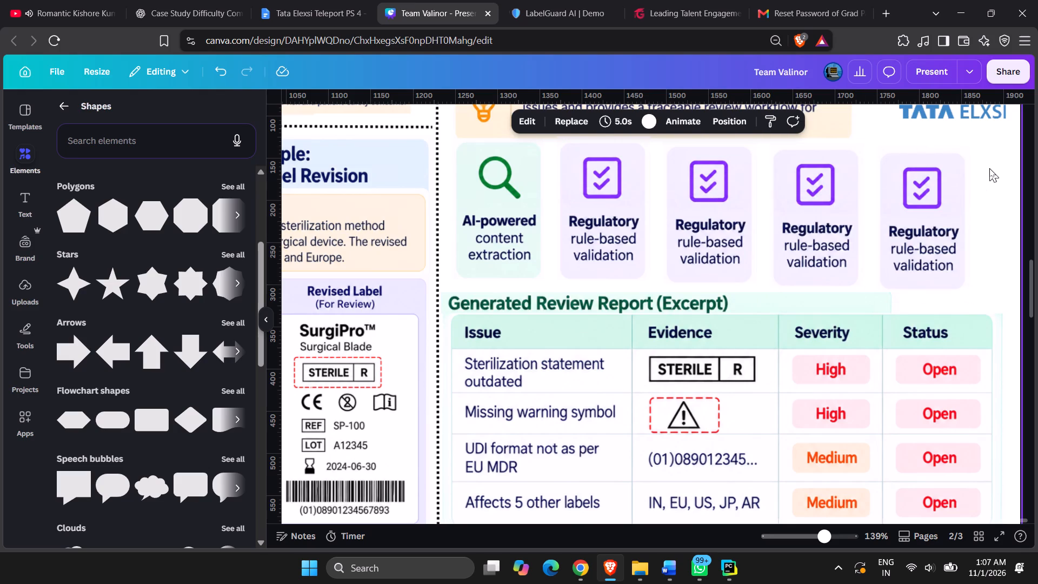
drag(943, 183, 945, 178)
click(853, 174)
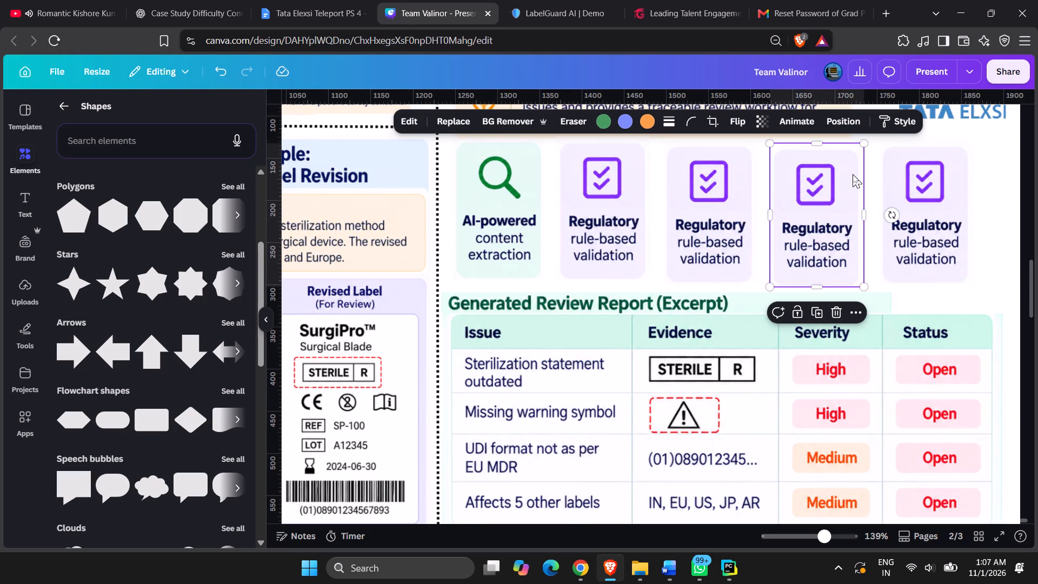
key(Up)
key(Up)
key(Up)
key(Up)
key(Up)
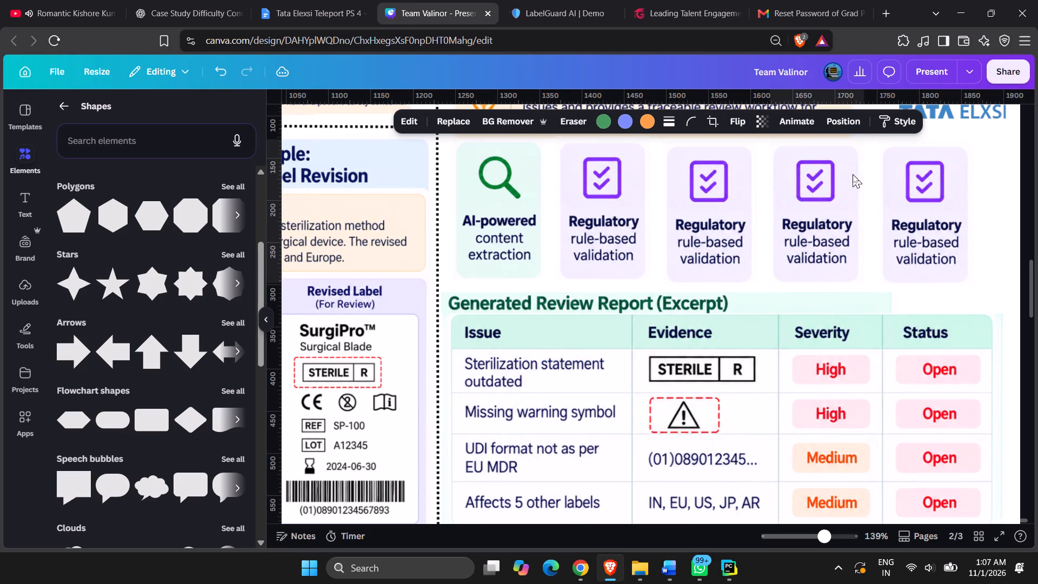
click(721, 201)
key(Up)
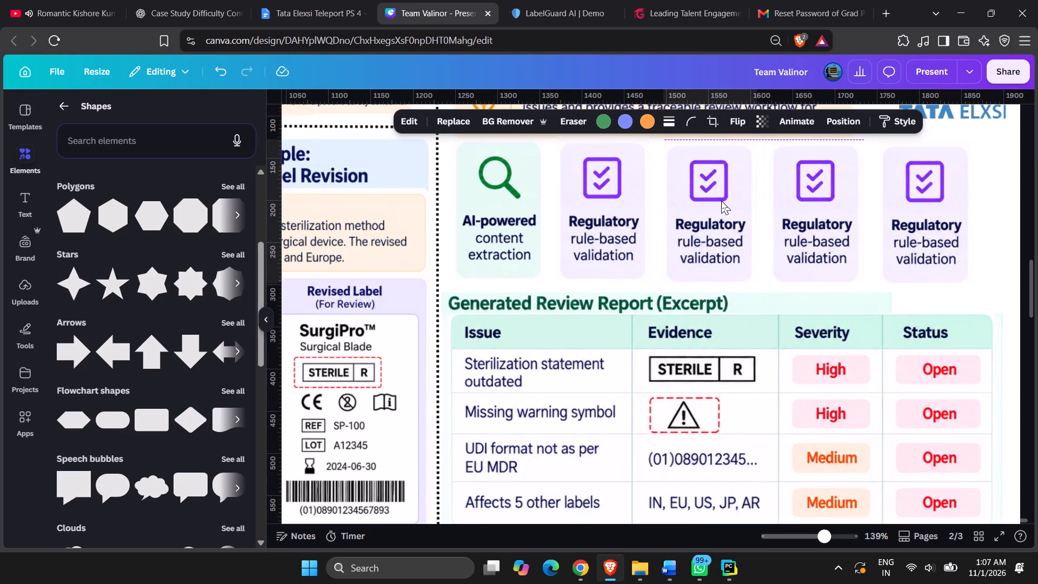
key(Up)
click(837, 200)
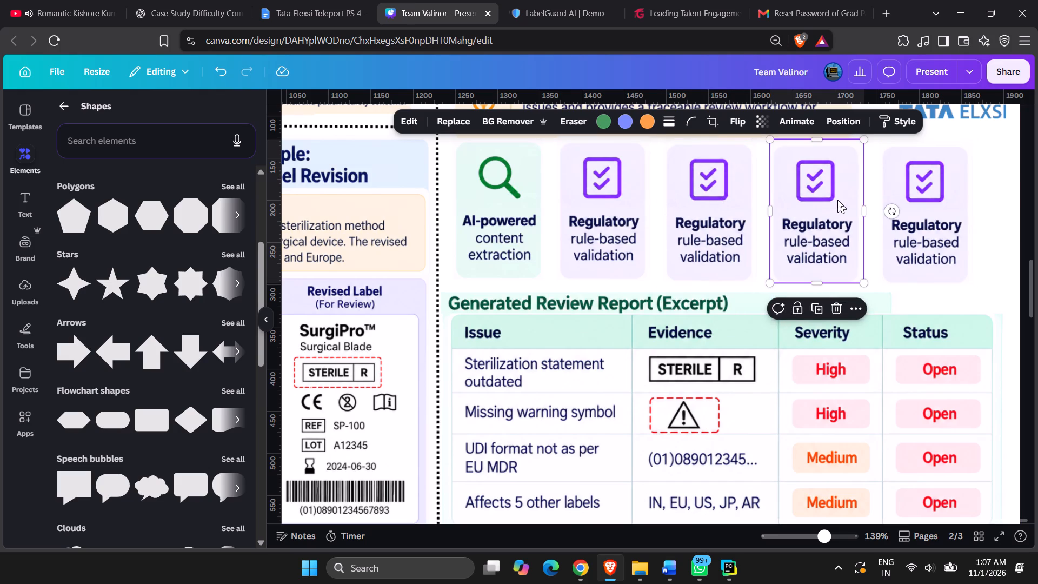
key(Up)
key(Up)
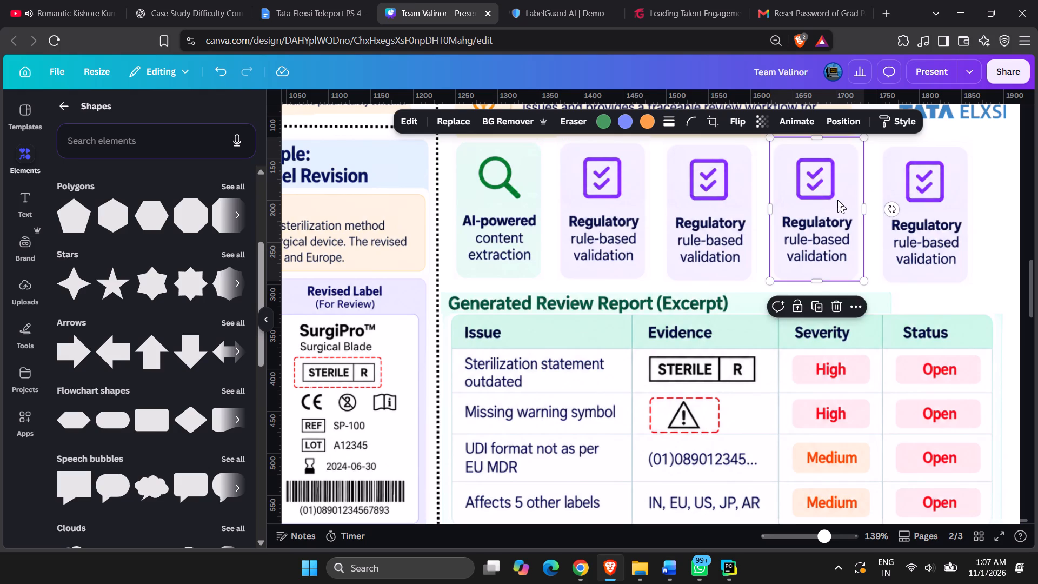
click(919, 210)
key(Up)
key(Up)
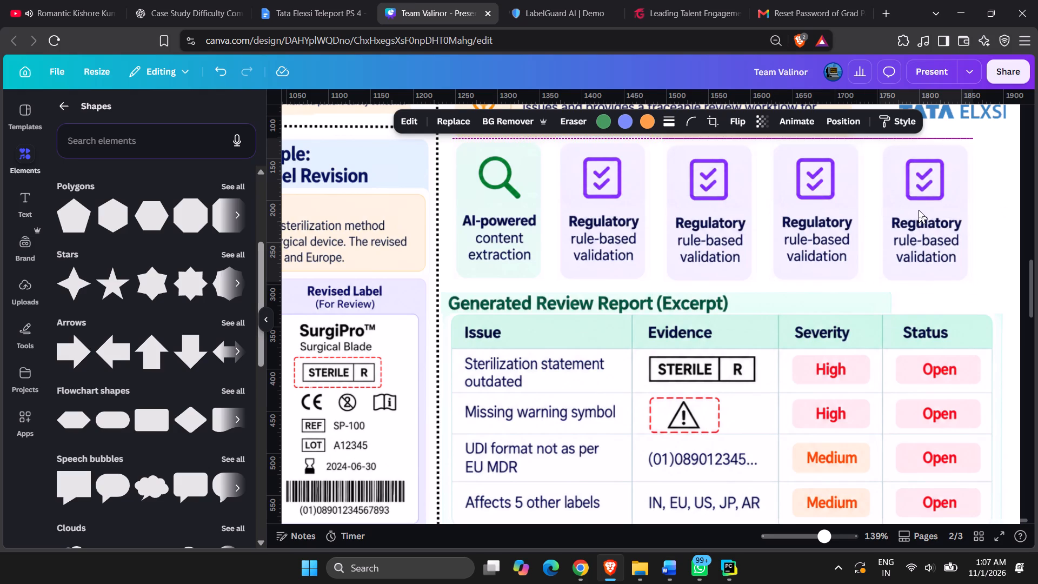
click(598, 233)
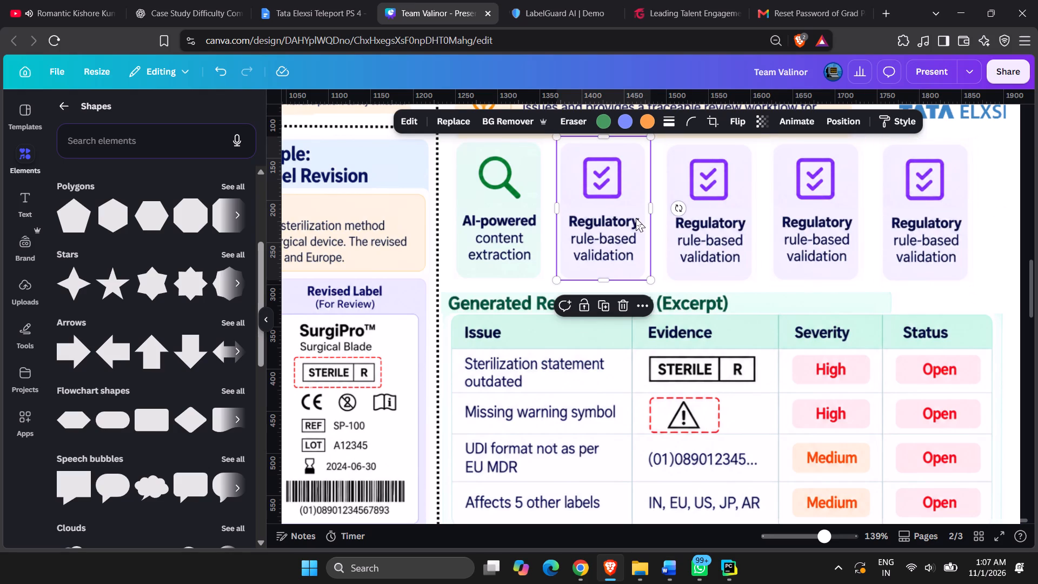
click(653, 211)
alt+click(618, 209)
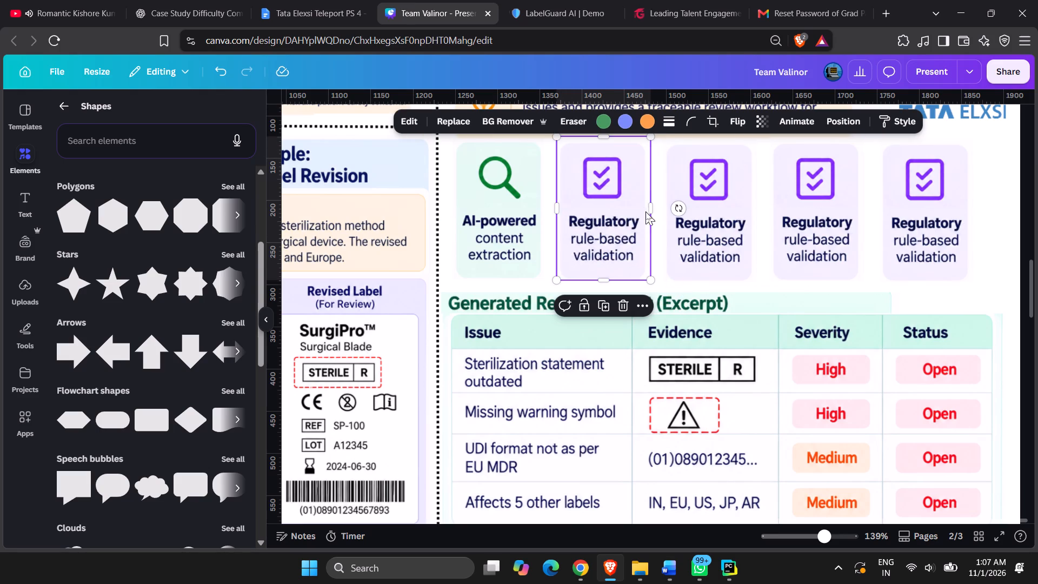
Widen the Regulatory image stacked beneath the second card, pull it out below the row, and bring it forward.
drag(648, 210, 637, 202)
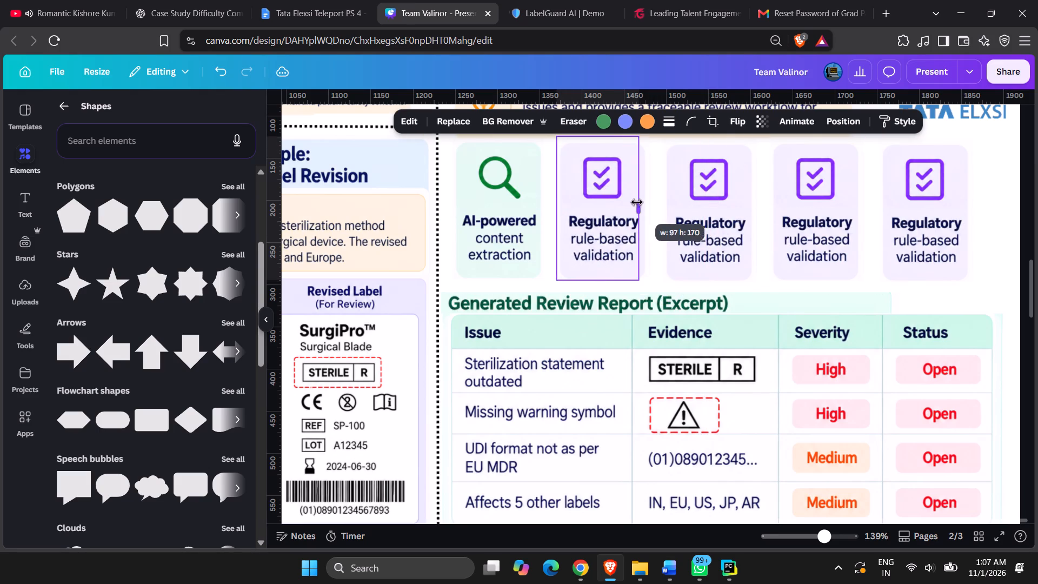
drag(637, 202, 661, 202)
drag(620, 203, 577, 282)
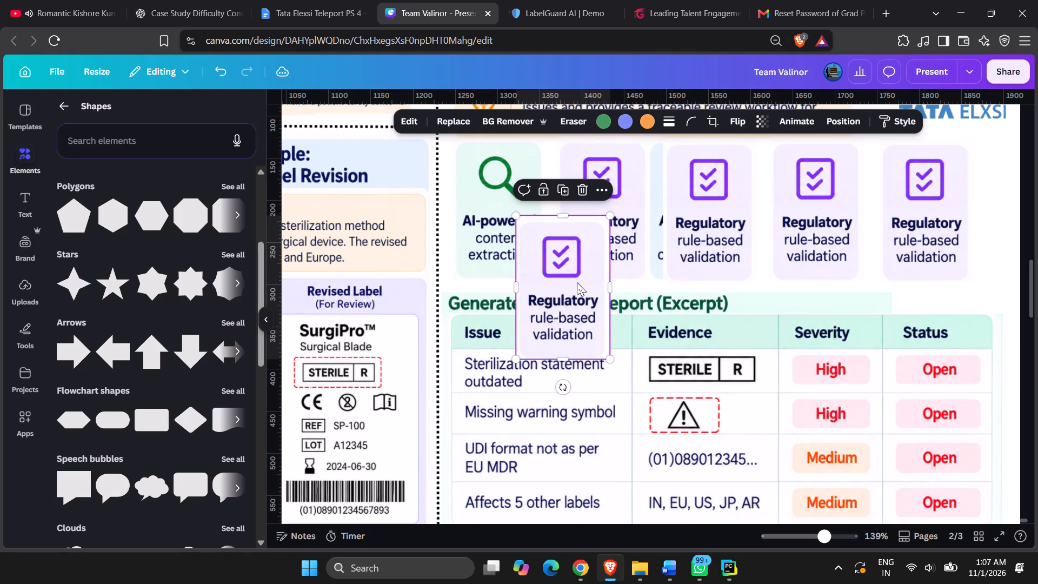
key(ctrl+z)
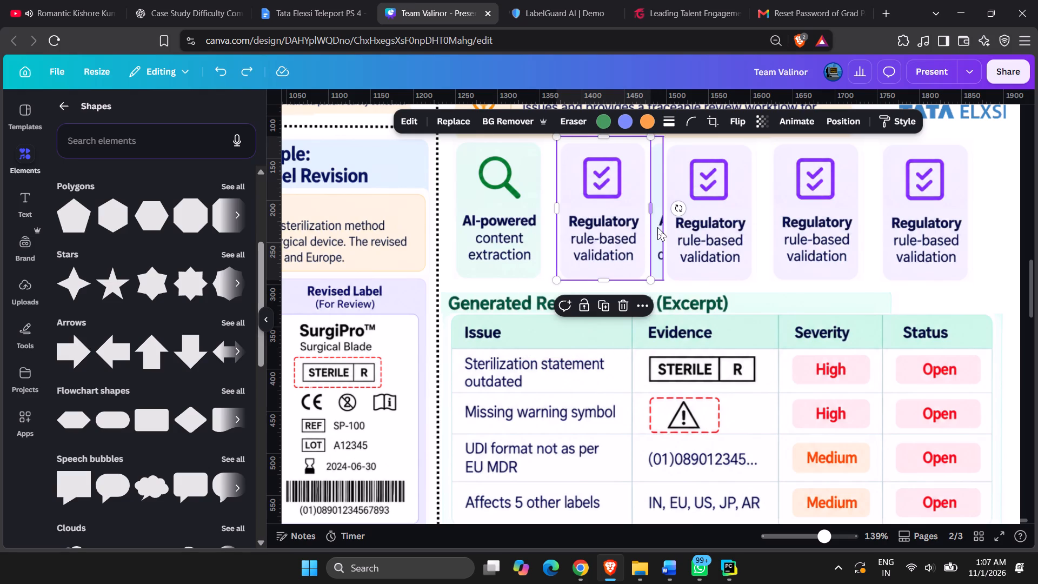
drag(658, 227, 578, 379)
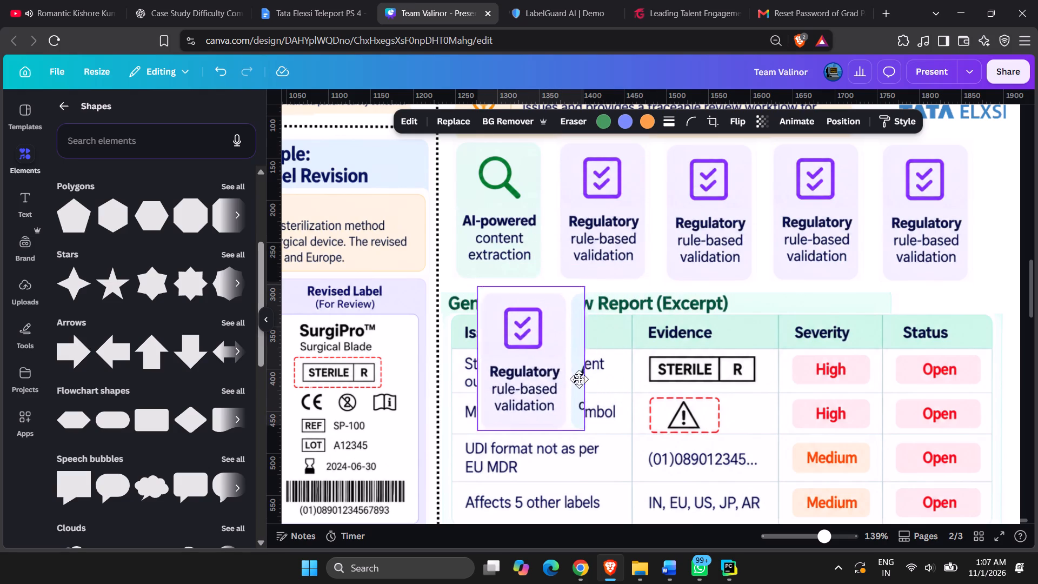
drag(578, 379, 578, 380)
key(ctrl+bracketright)
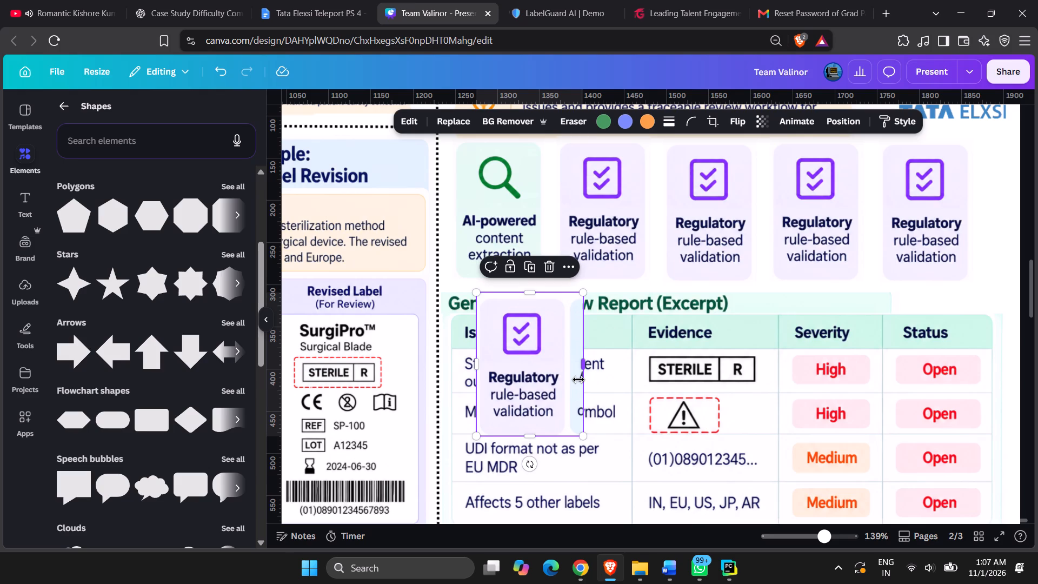
key(ctrl+bracketright)
key(ctrl+bracketright)
Re-crop the pulled-out image so it shows only the Artwork & revision comparison card.
drag(585, 374, 662, 368)
drag(480, 369, 515, 371)
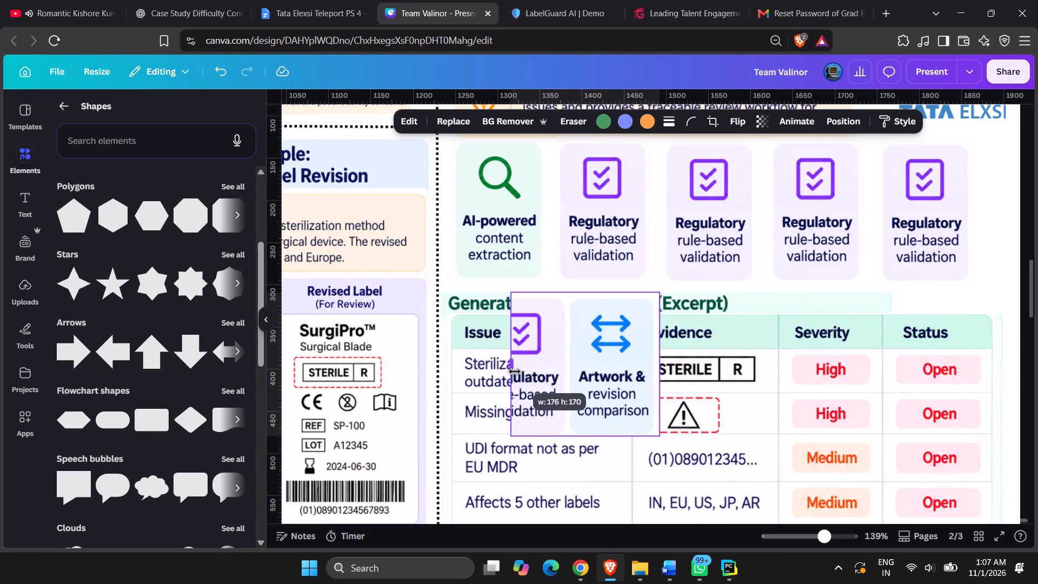
drag(515, 371, 485, 369)
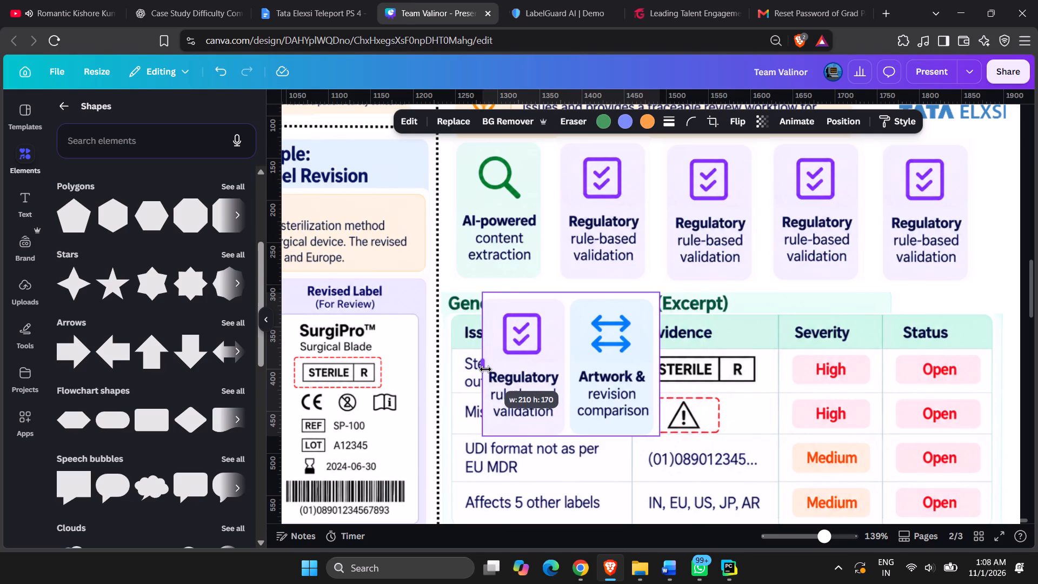
drag(485, 369, 567, 376)
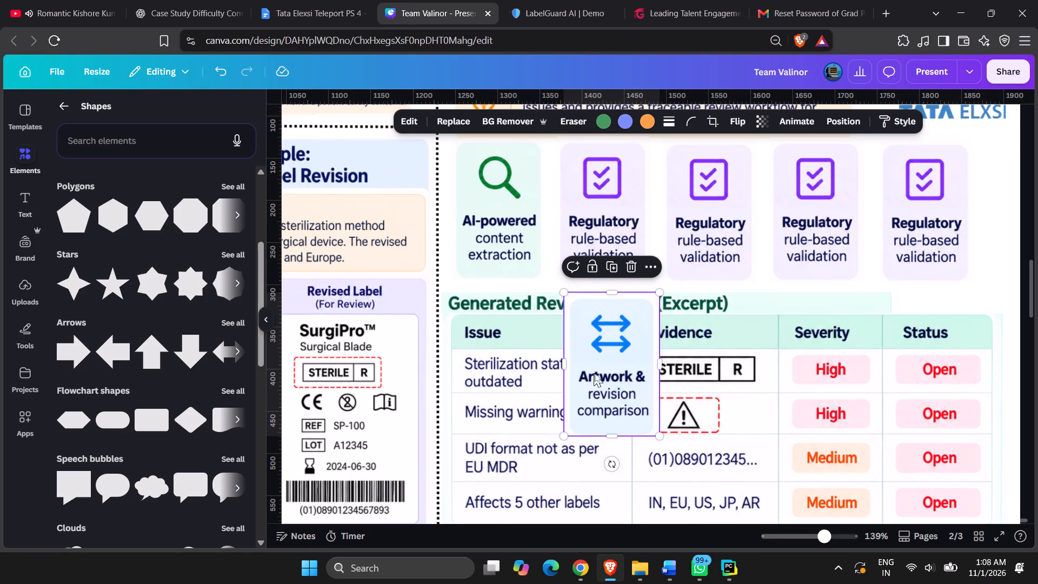
Move the Artwork & revision comparison card into the row's third card position.
drag(600, 371, 690, 234)
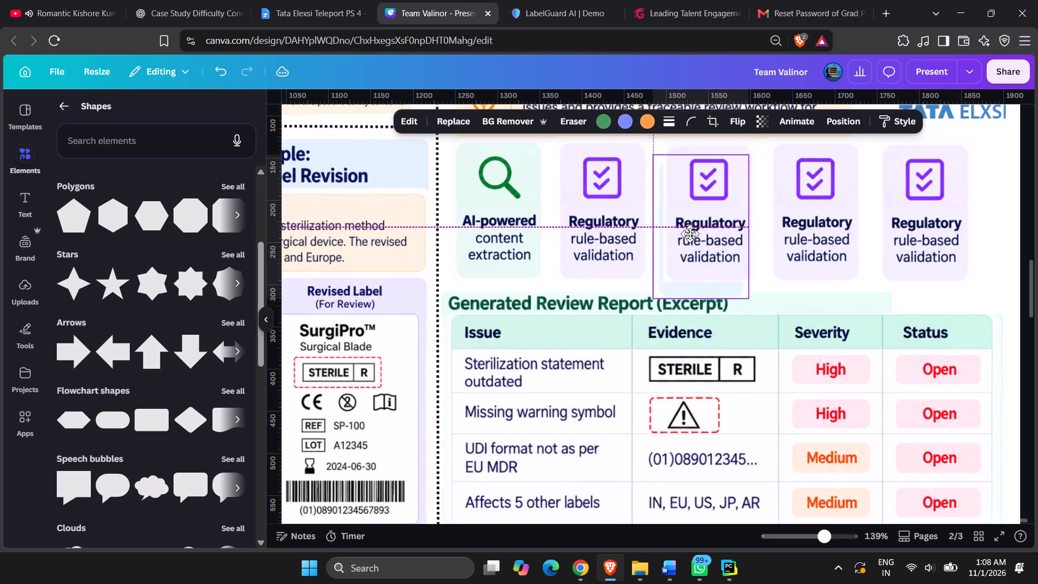
drag(690, 234, 695, 216)
drag(700, 216, 684, 336)
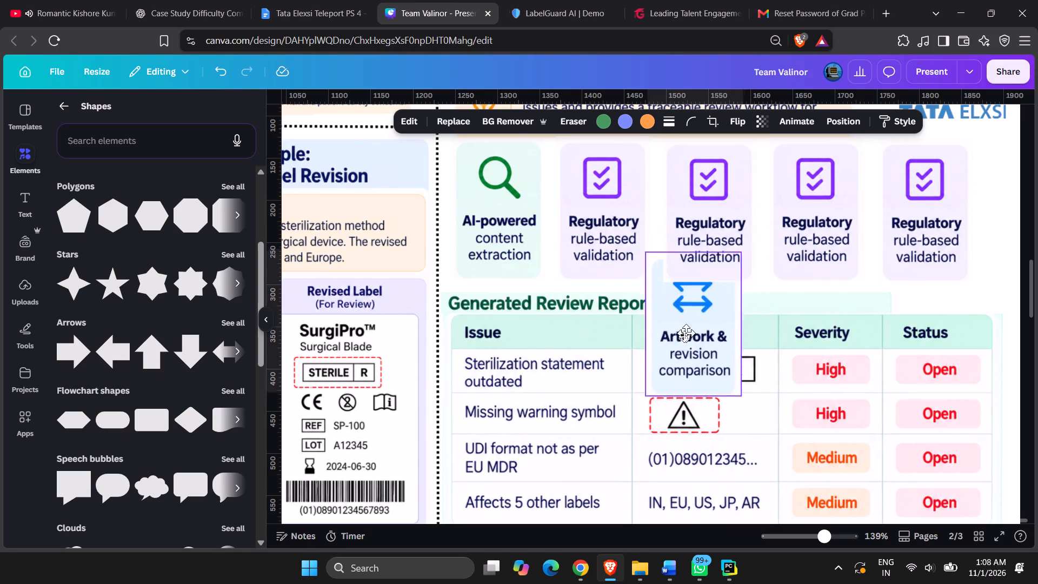
drag(684, 336, 706, 221)
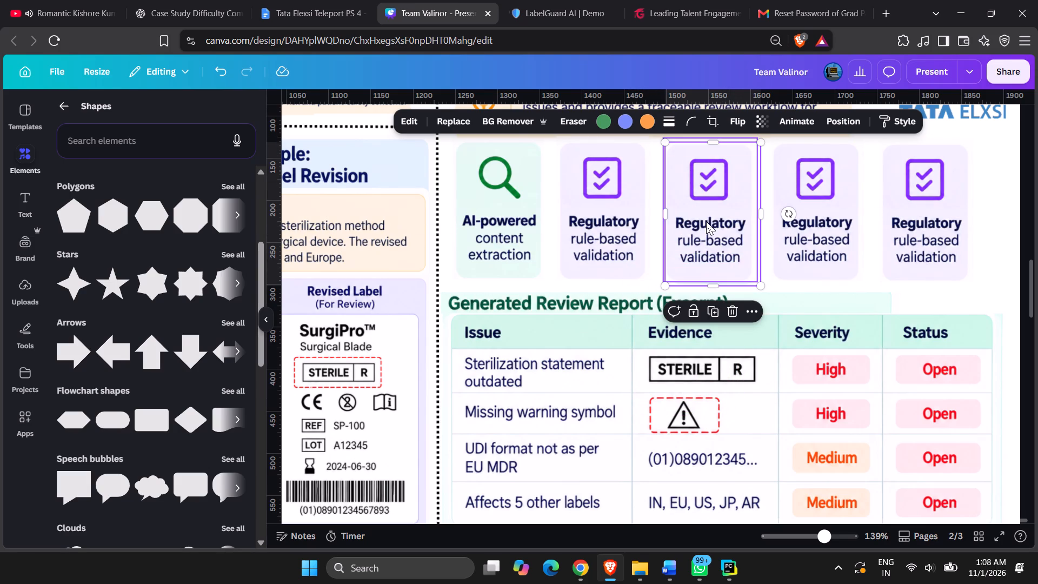
key(ctrl+z)
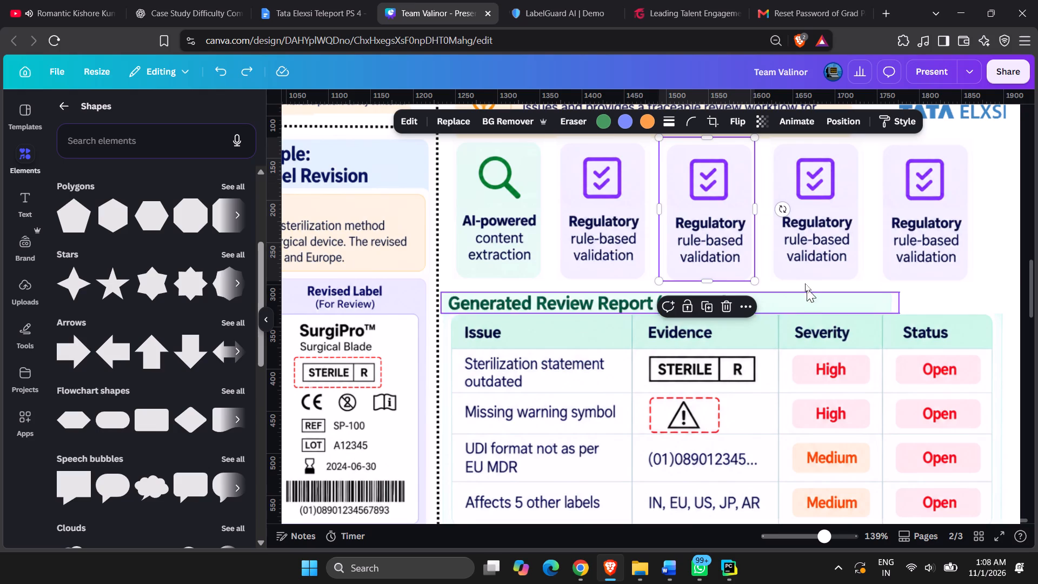
Move the Regulatory copy covering the third card position down out of the row, over the report table.
click(803, 246)
click(721, 231)
drag(721, 231, 723, 245)
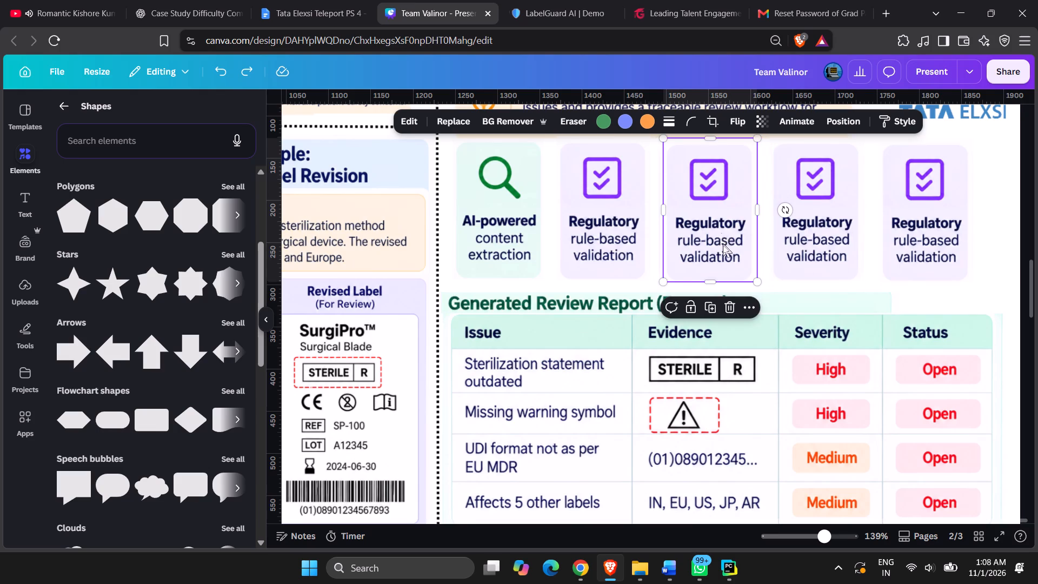
drag(723, 245, 668, 402)
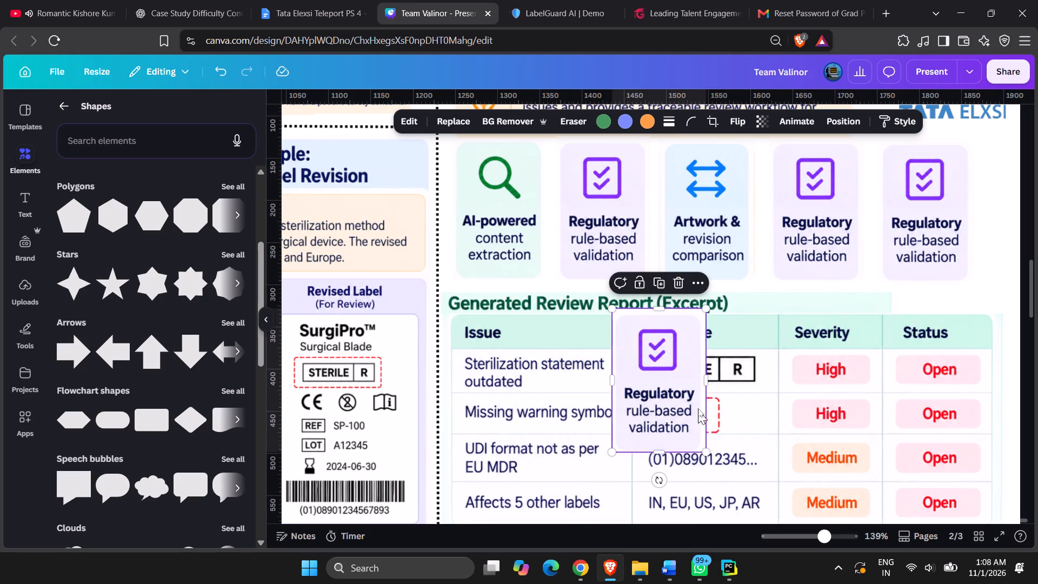
Re-crop the pulled-out Regulatory copy so it shows only the Change impact analysis card.
drag(708, 386, 797, 377)
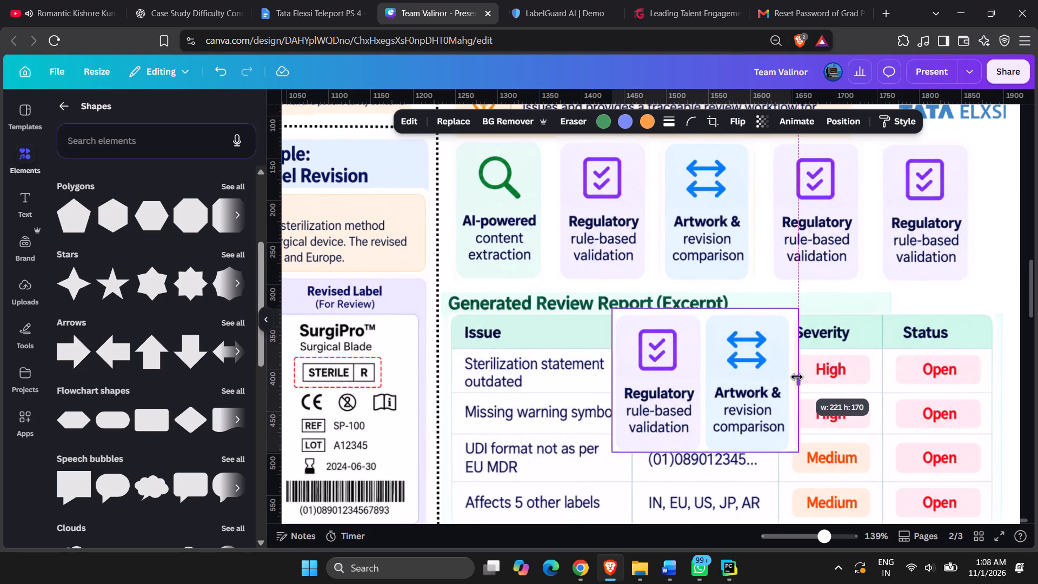
drag(797, 377, 792, 377)
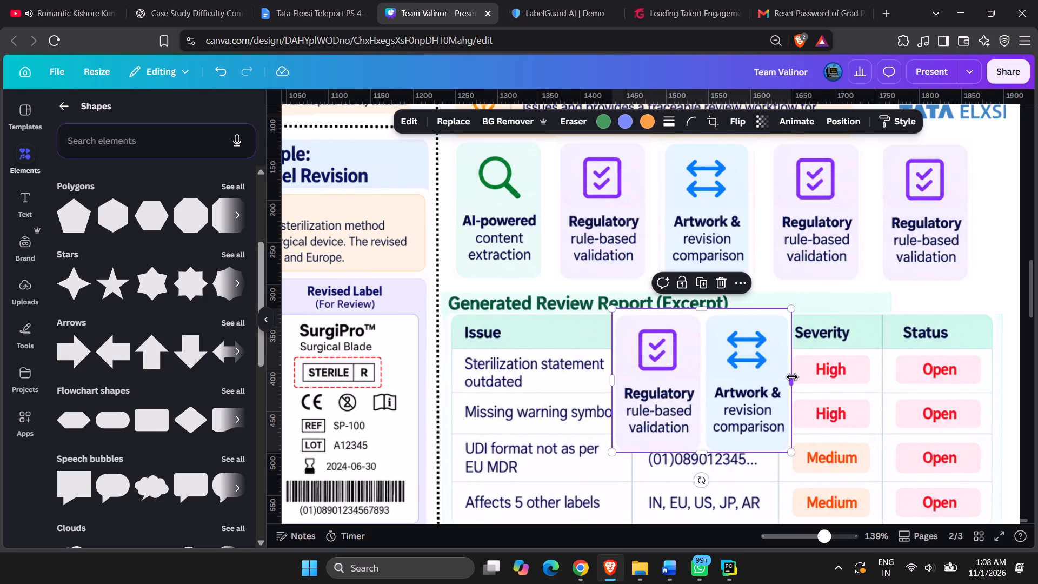
drag(613, 379, 707, 381)
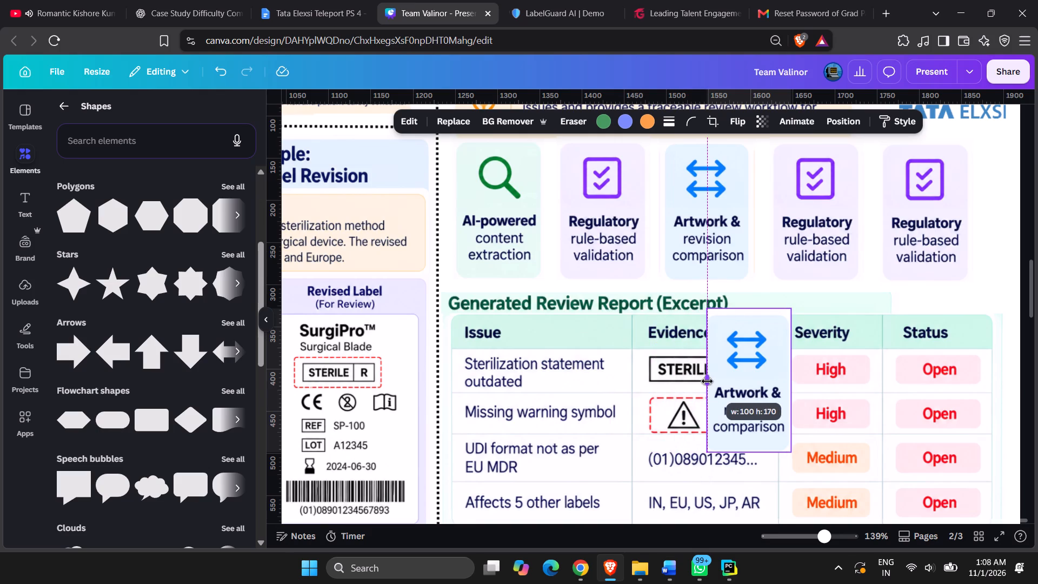
drag(707, 381, 701, 381)
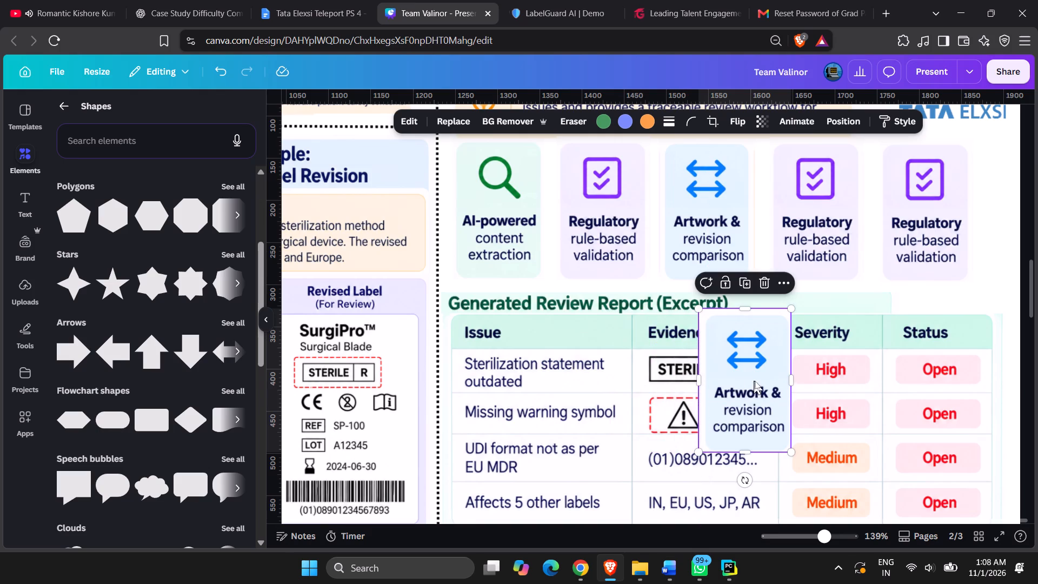
scroll(720, 383, left, 3)
drag(794, 380, 859, 374)
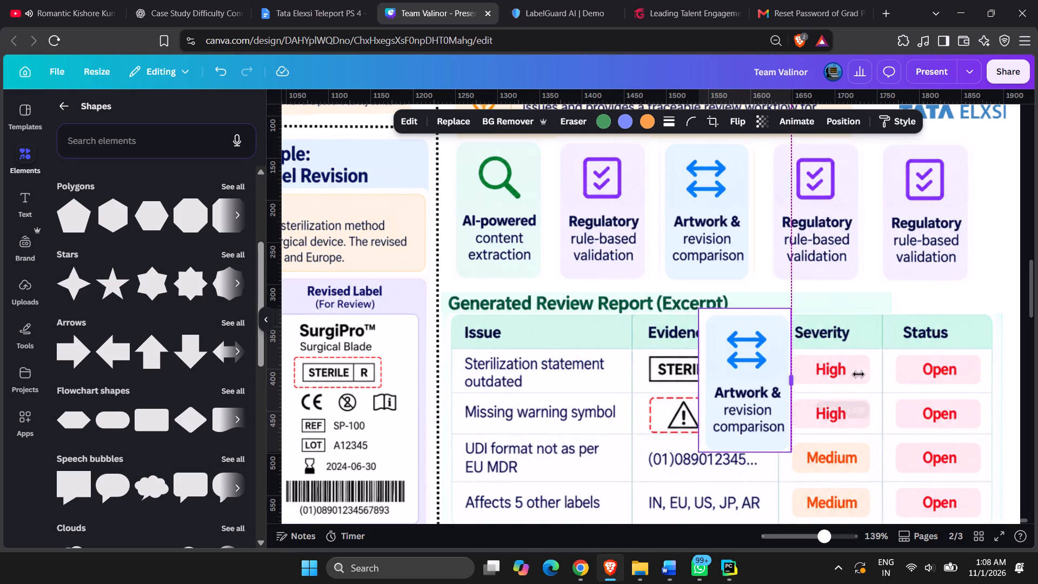
drag(859, 374, 885, 367)
drag(701, 381, 738, 381)
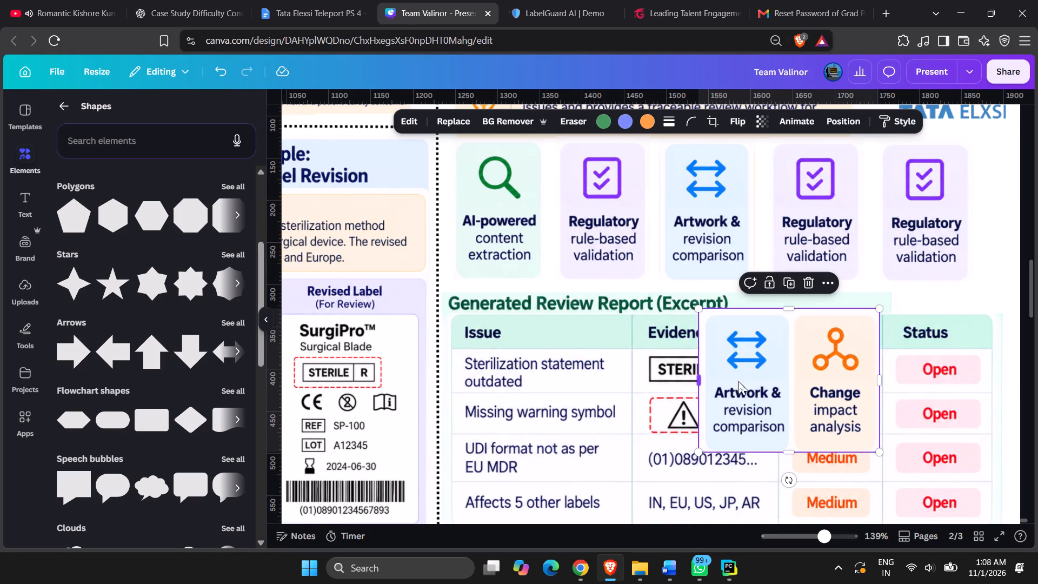
drag(738, 381, 795, 379)
Move the Change impact analysis card into the row's fourth card position.
drag(830, 383, 803, 282)
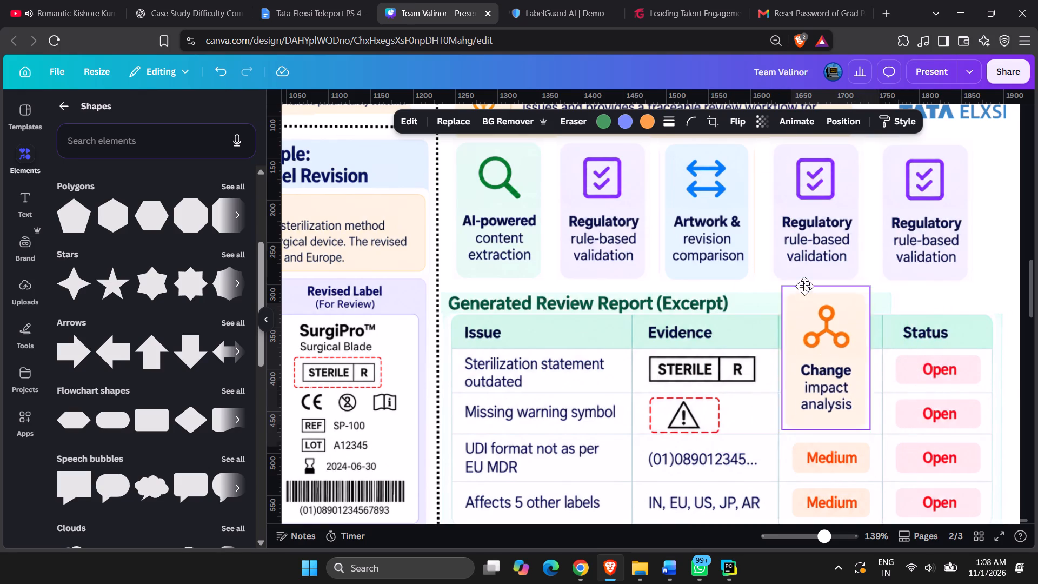
drag(803, 282, 811, 213)
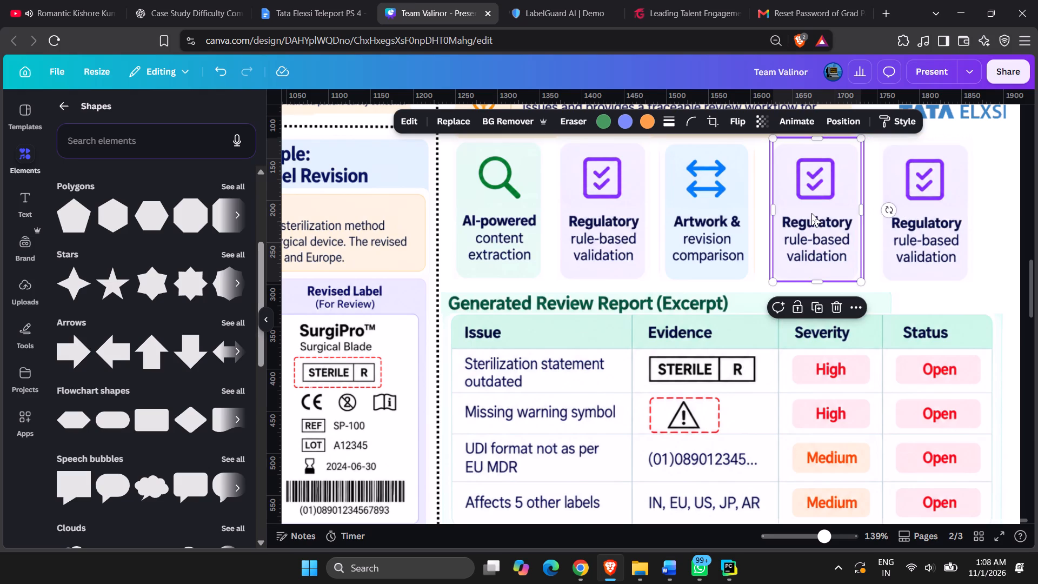
scroll(811, 213, up, 1)
click(940, 238)
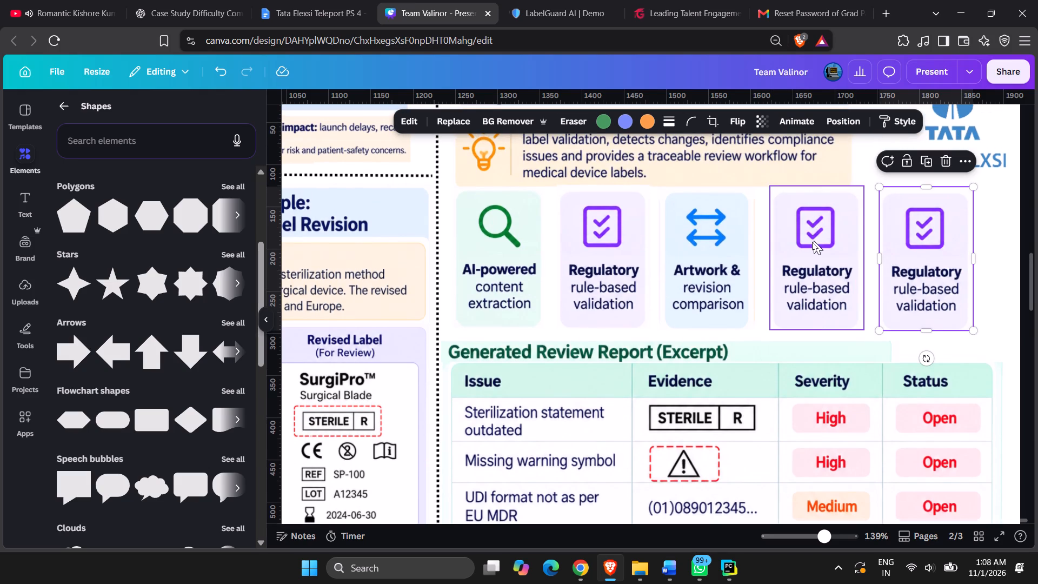
click(812, 242)
Trim the blank strip from the top edge of the Regulatory card in the second position.
click(748, 234)
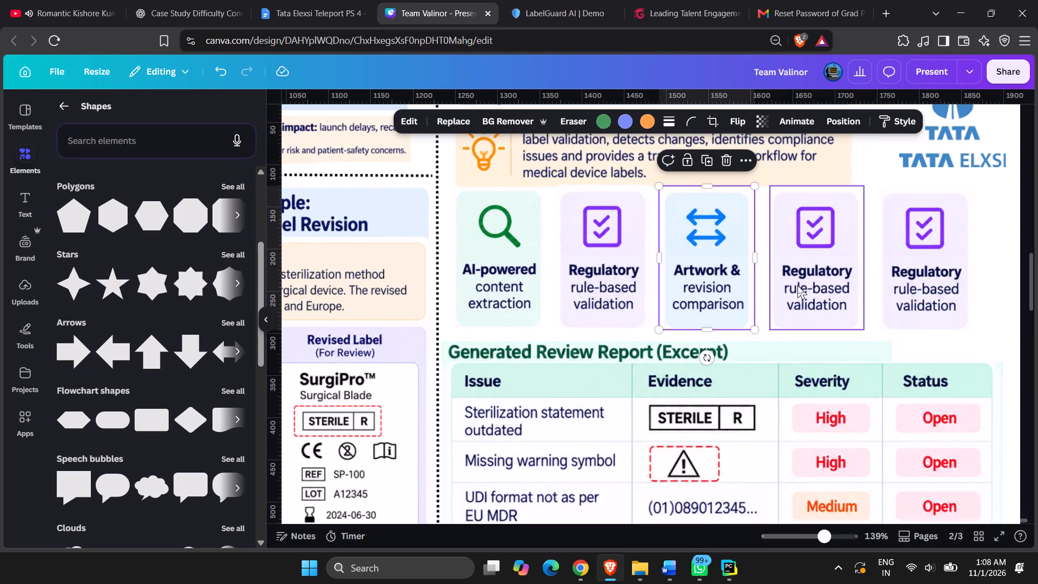
ctrl+scroll(798, 286, up, 6)
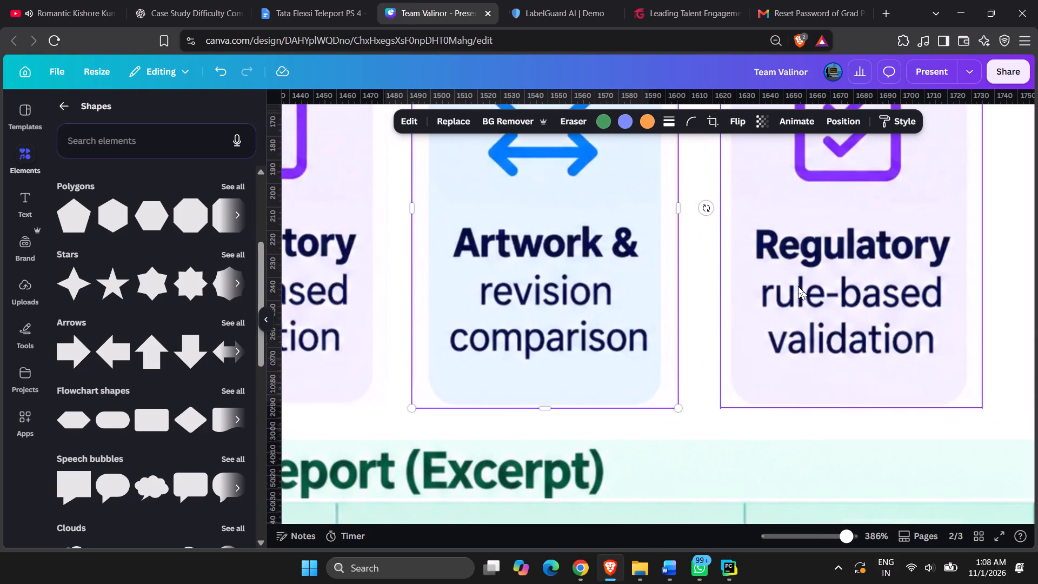
scroll(798, 286, up, 3)
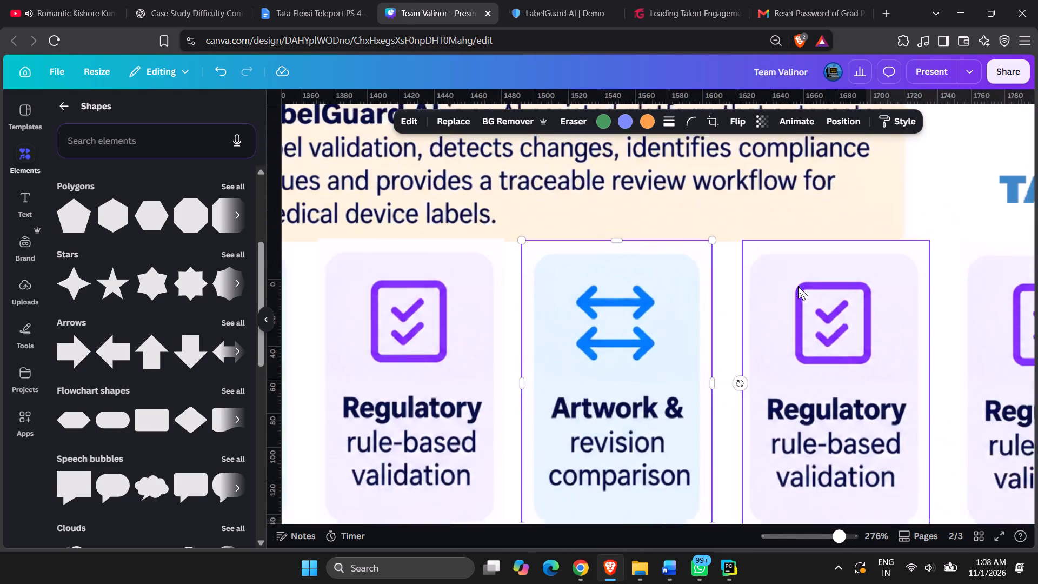
click(503, 314)
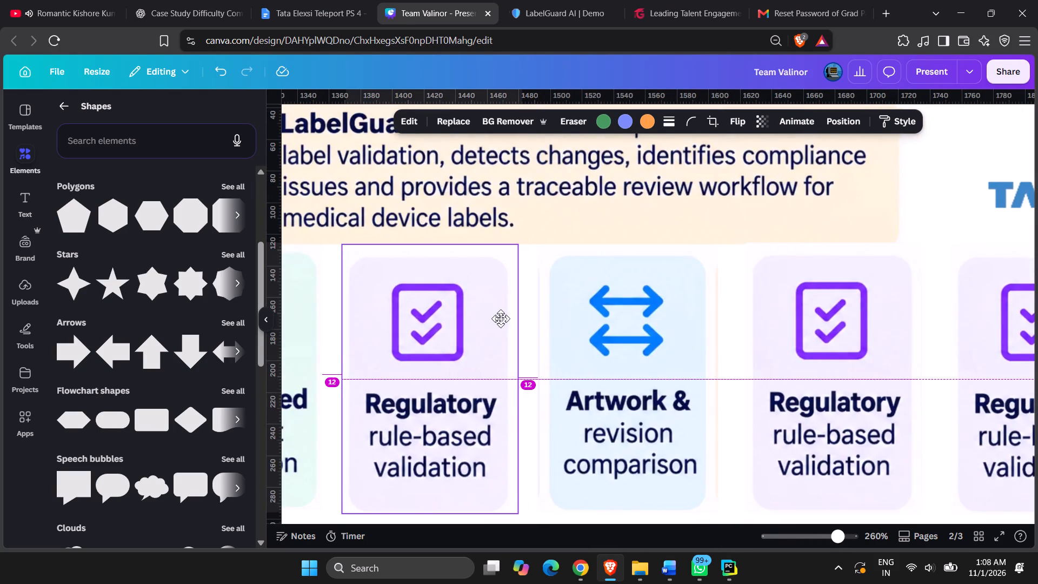
drag(435, 246, 435, 247)
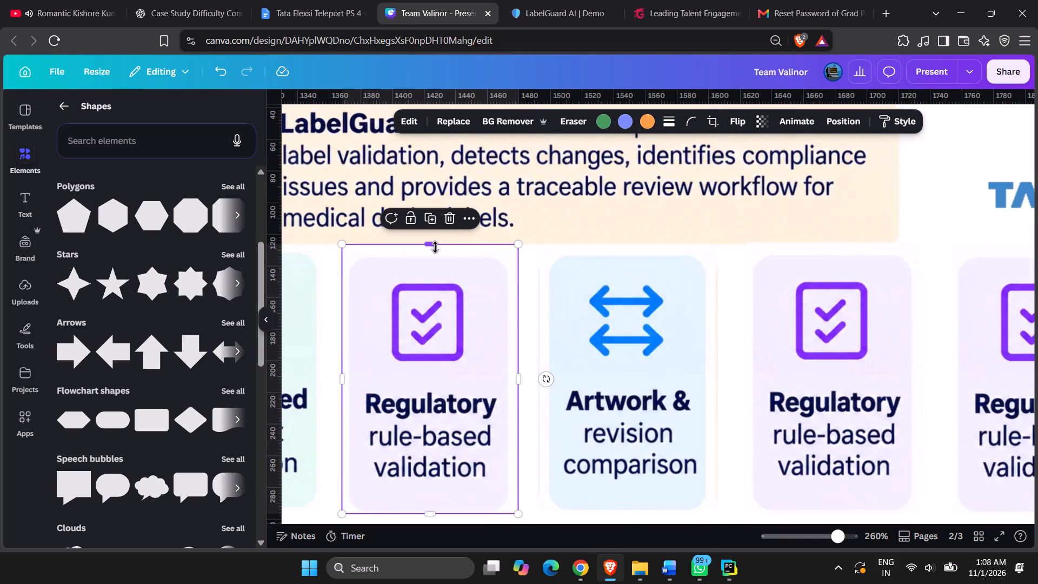
drag(435, 247, 435, 254)
Reposition the Artwork & revision comparison card evenly between its neighbouring Regulatory cards and level with them.
drag(667, 304, 647, 385)
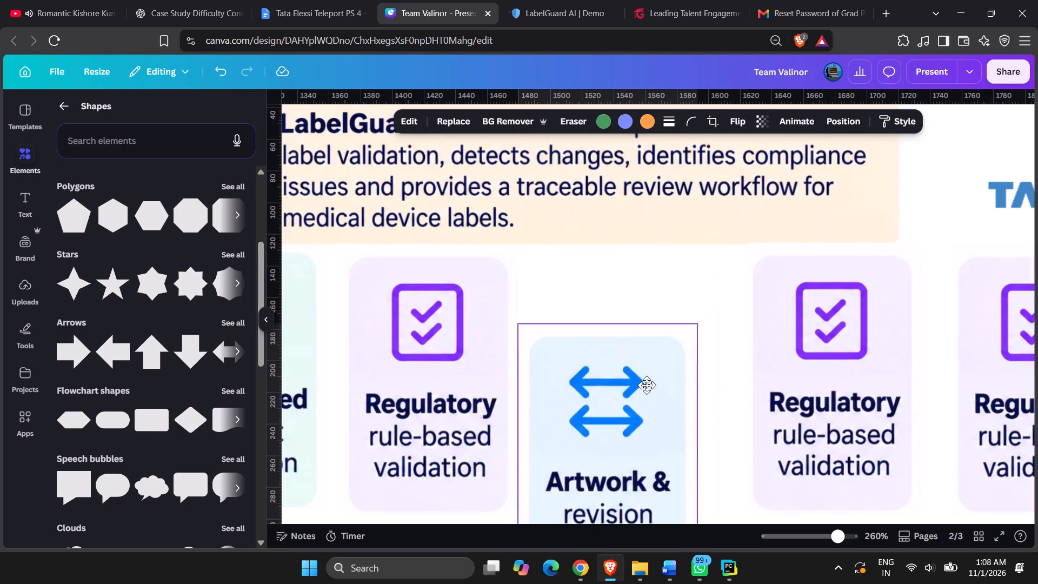
drag(647, 385, 646, 380)
drag(646, 380, 663, 353)
drag(663, 353, 671, 340)
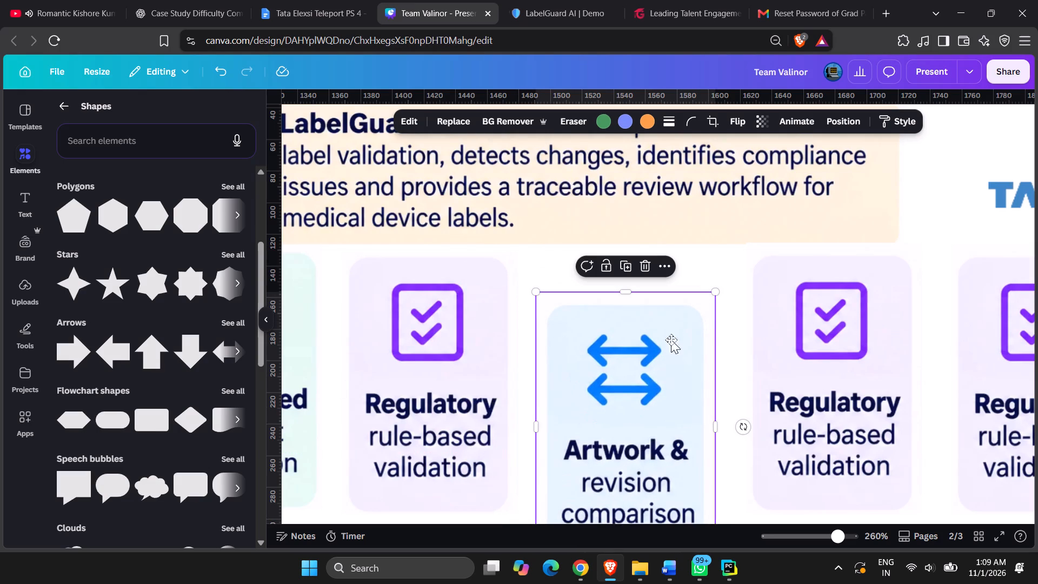
drag(671, 340, 673, 307)
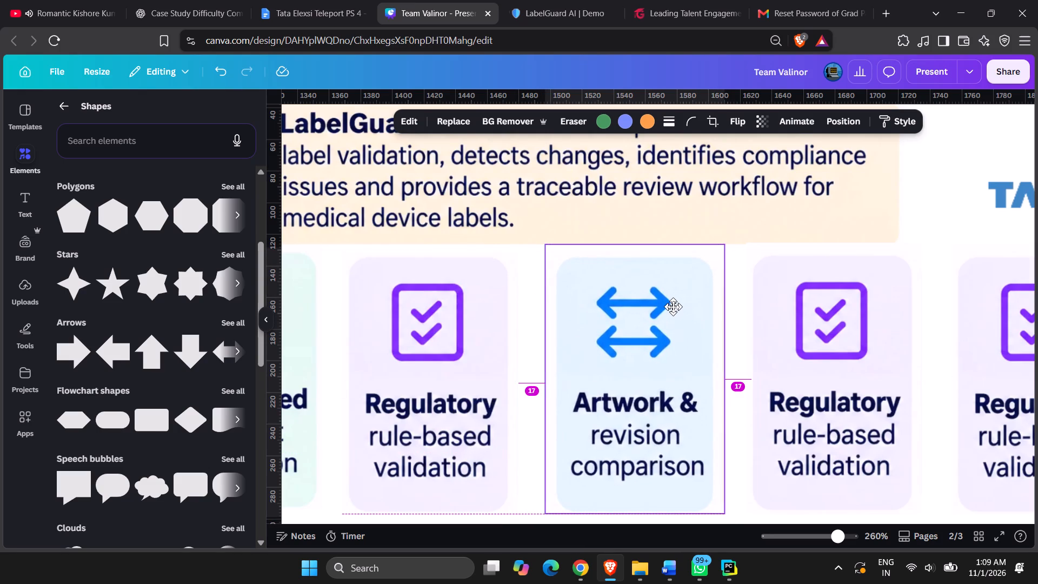
drag(673, 307, 671, 303)
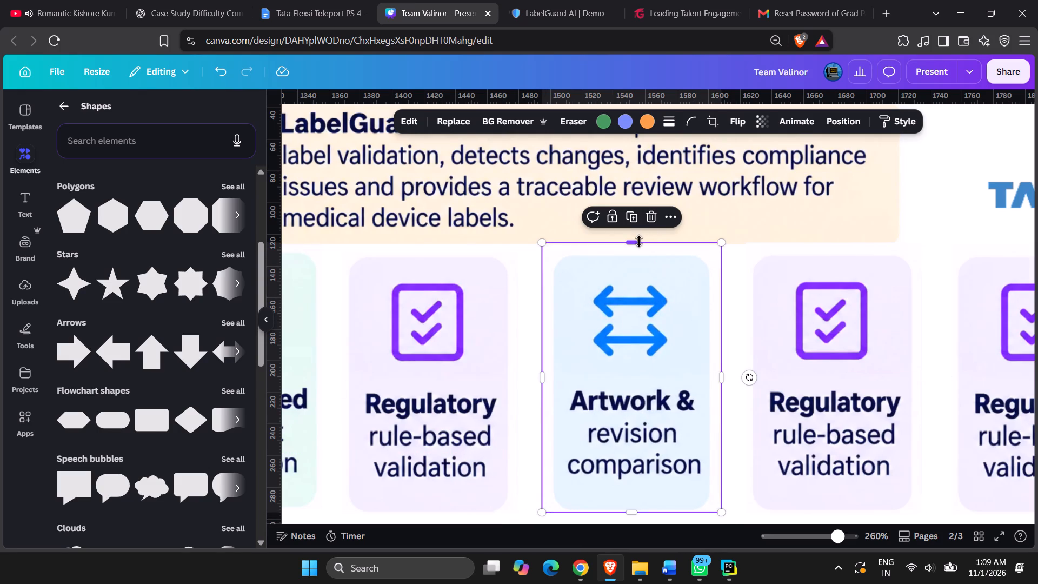
Trim the blank strip from the top edge of the Artwork & revision comparison card.
drag(638, 242, 640, 251)
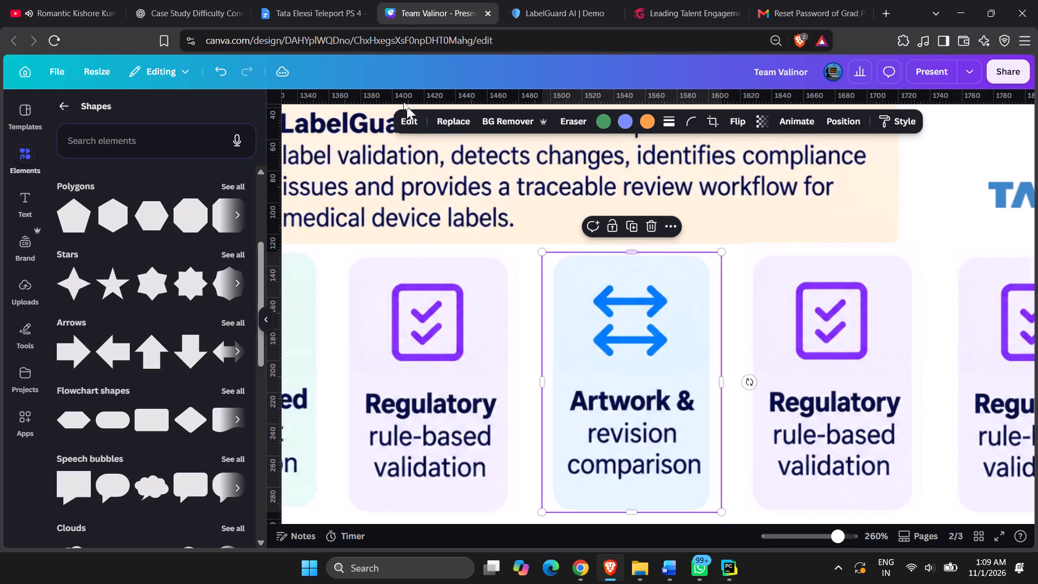
Apply the background remover to the Artwork & revision comparison card.
click(501, 124)
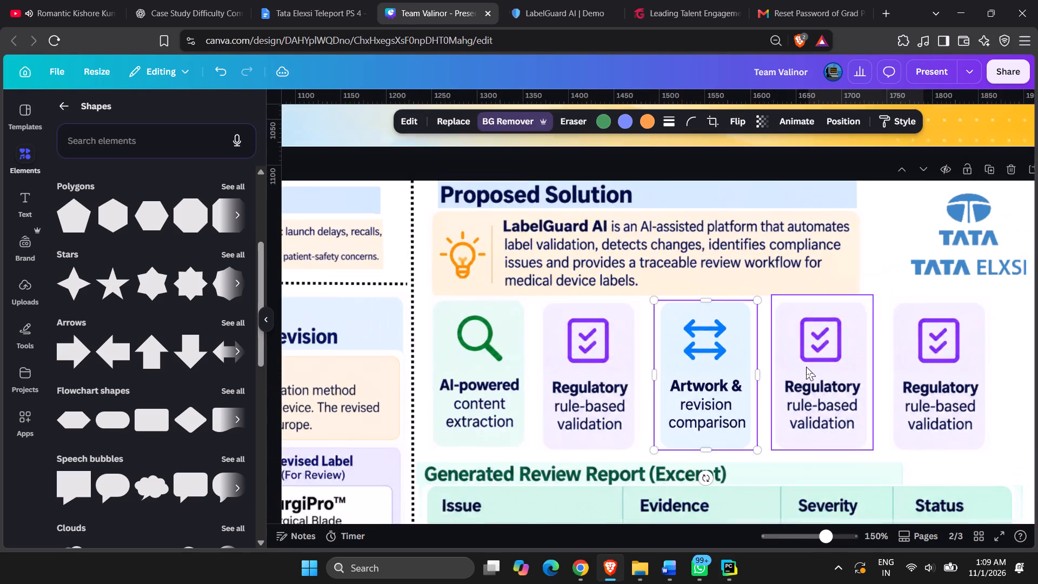
Move the Regulatory card copy out of the fourth position to uncover the Change impact analysis card beneath it.
scroll(844, 383, left, 1)
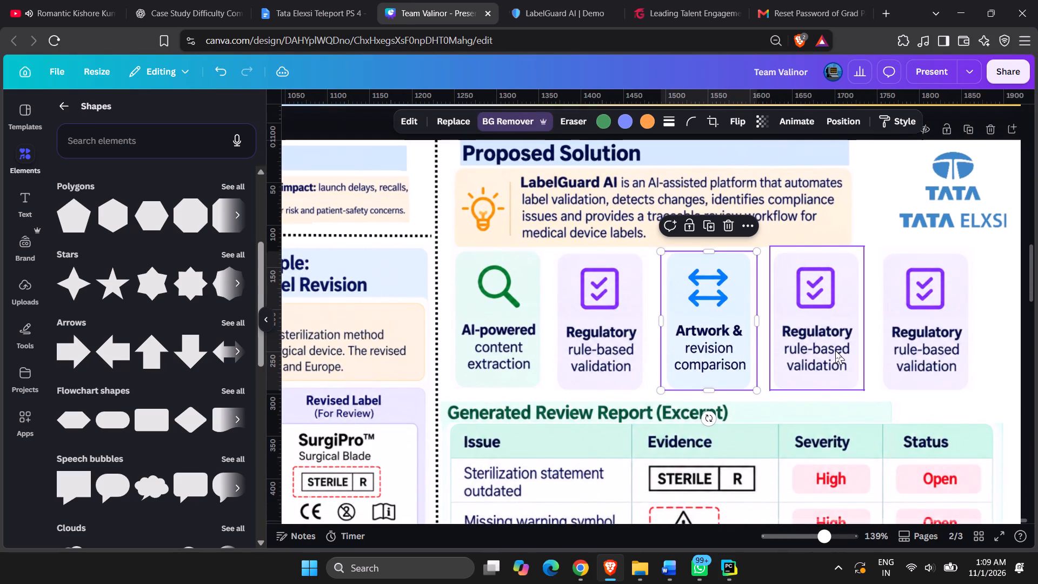
drag(835, 346, 787, 449)
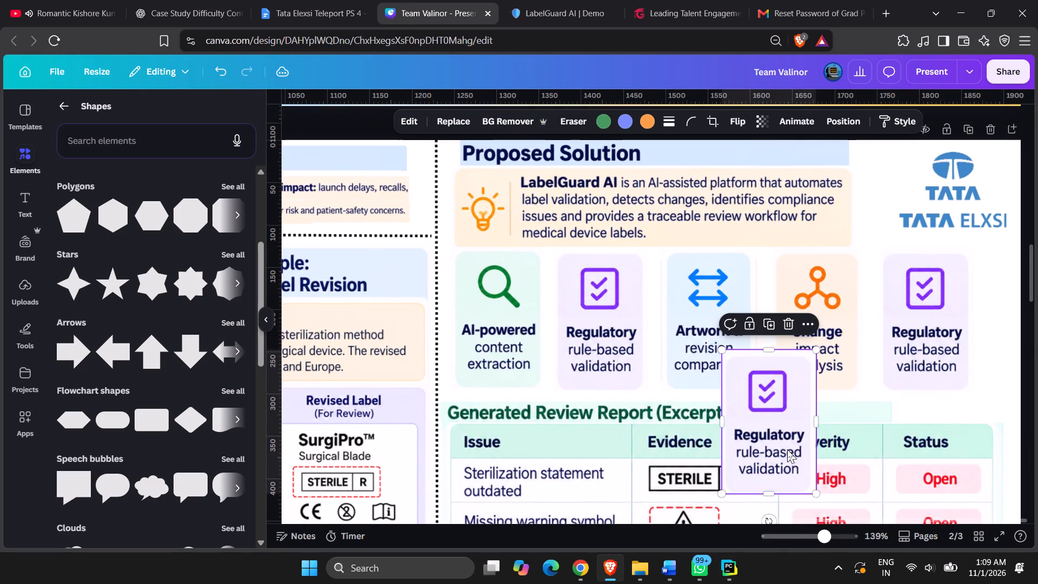
drag(766, 449, 545, 420)
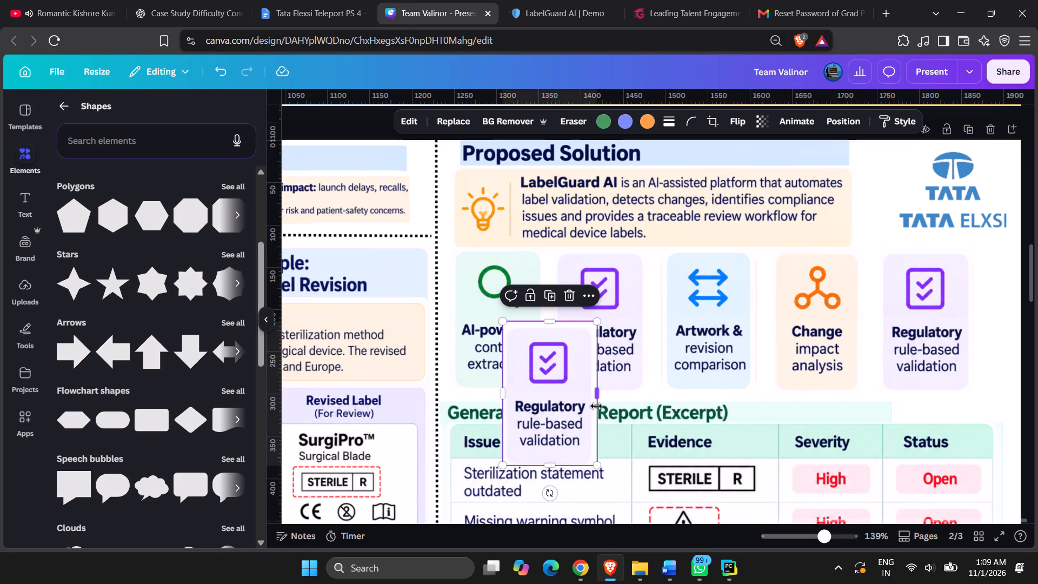
Recrop the moved Regulatory copy so that it shows only the Traceable review reports card.
drag(596, 406, 880, 390)
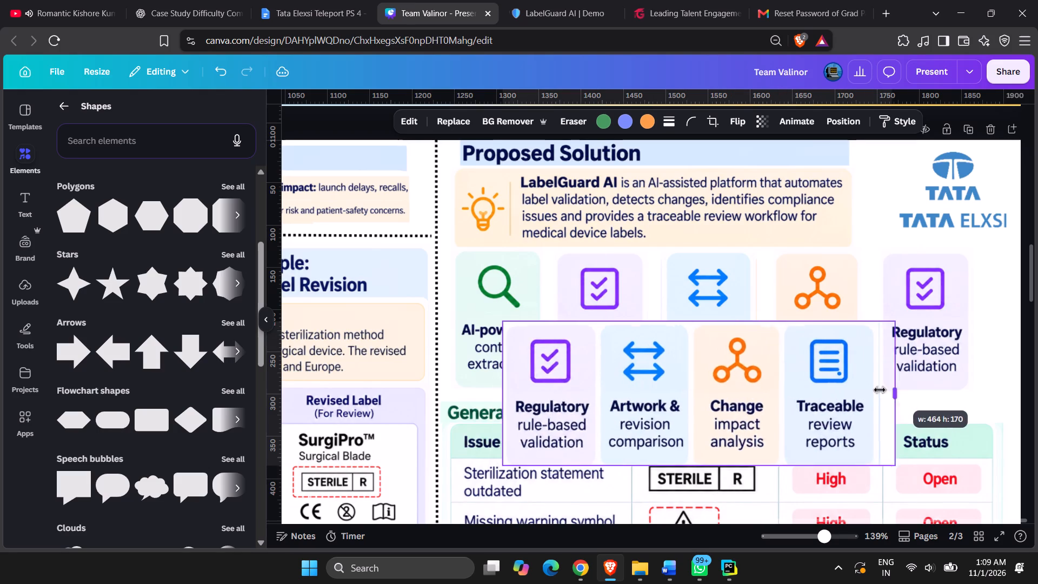
drag(880, 390, 860, 389)
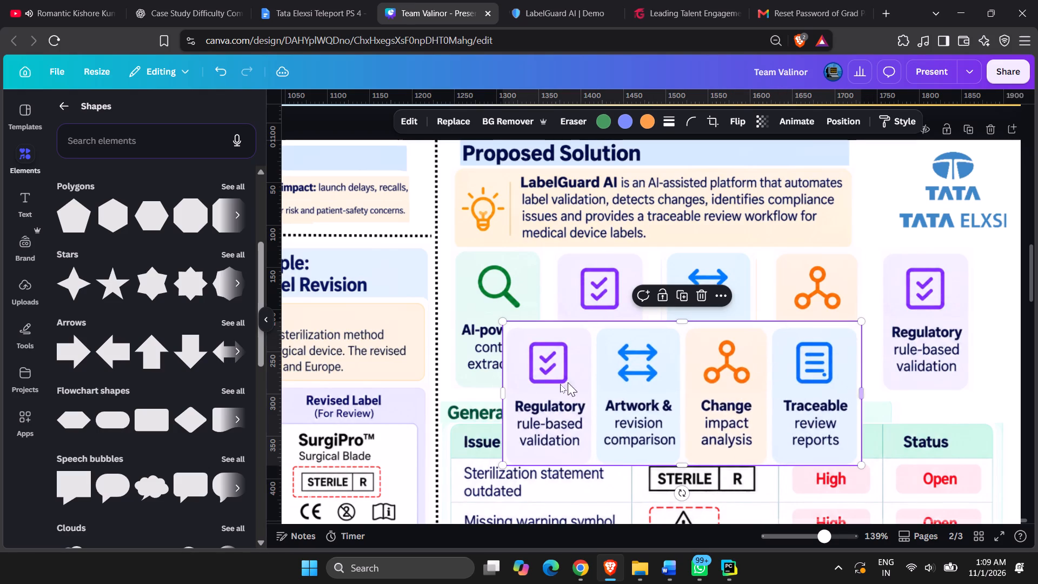
click(508, 396)
click(505, 396)
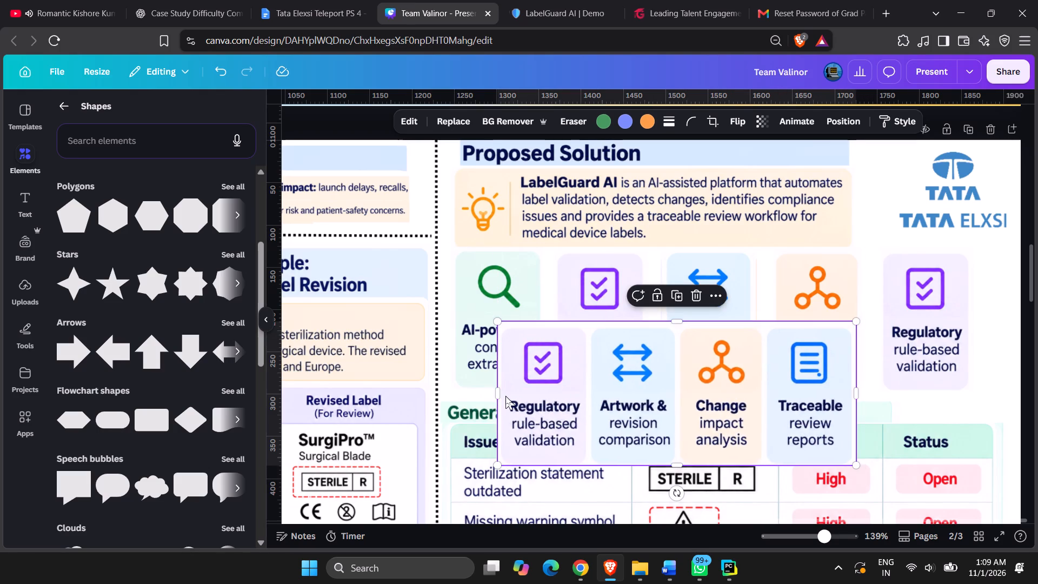
click(497, 394)
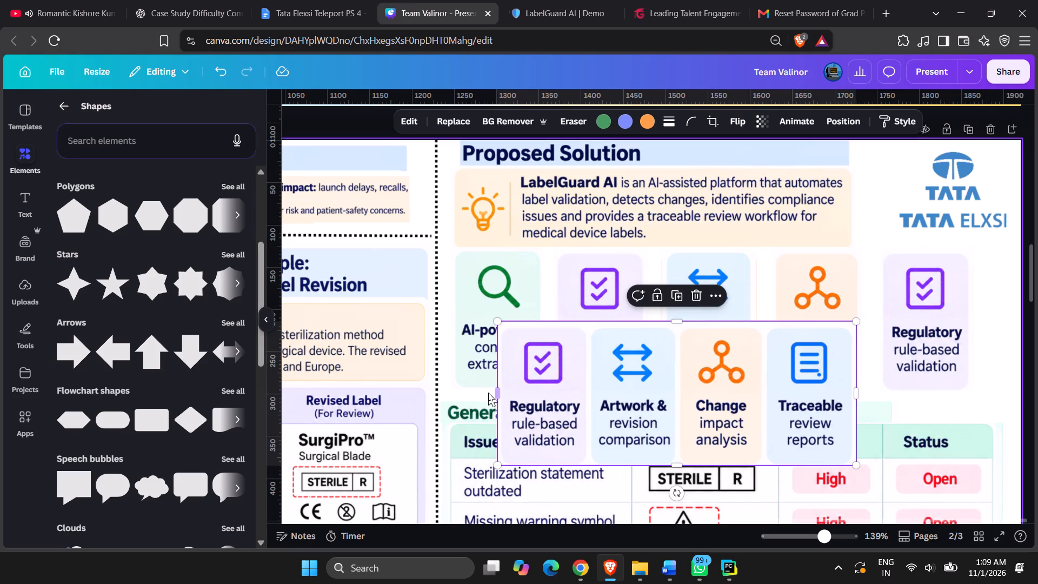
drag(496, 391, 771, 394)
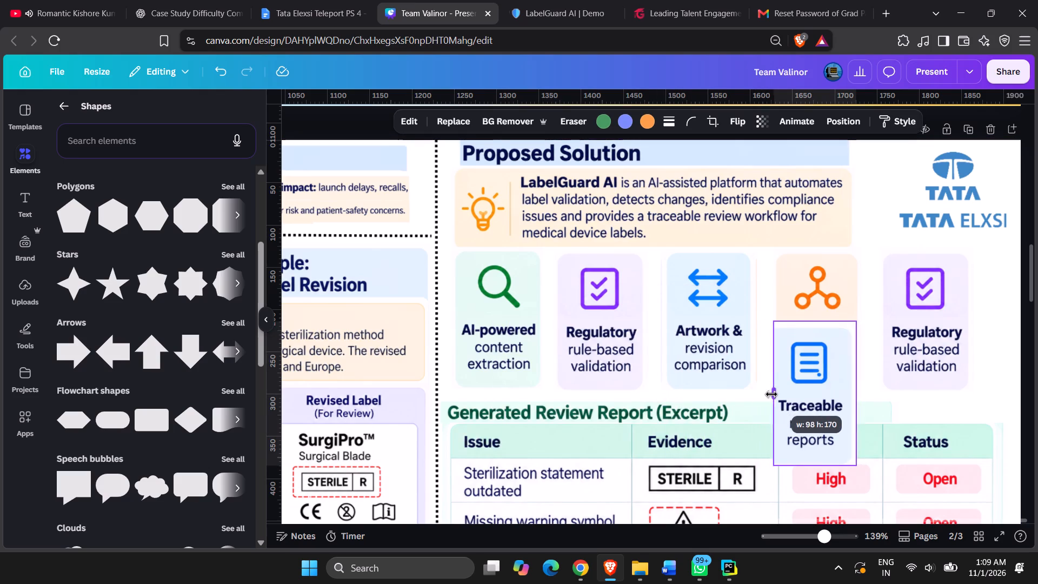
drag(771, 394, 758, 397)
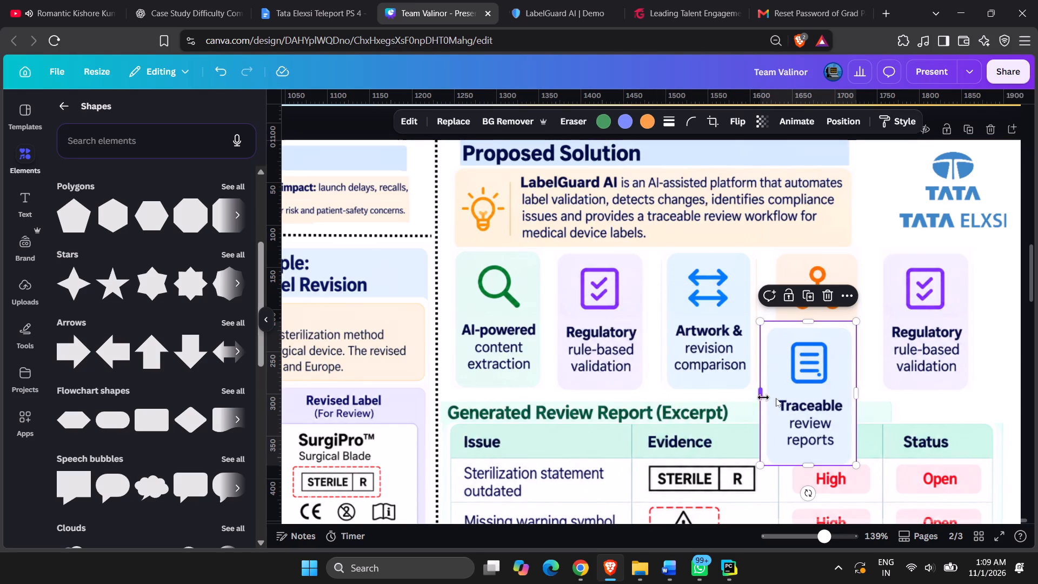
Replace the Regulatory copy in the fifth position with the Traceable review reports card, deleting the duplicate.
drag(820, 409, 940, 337)
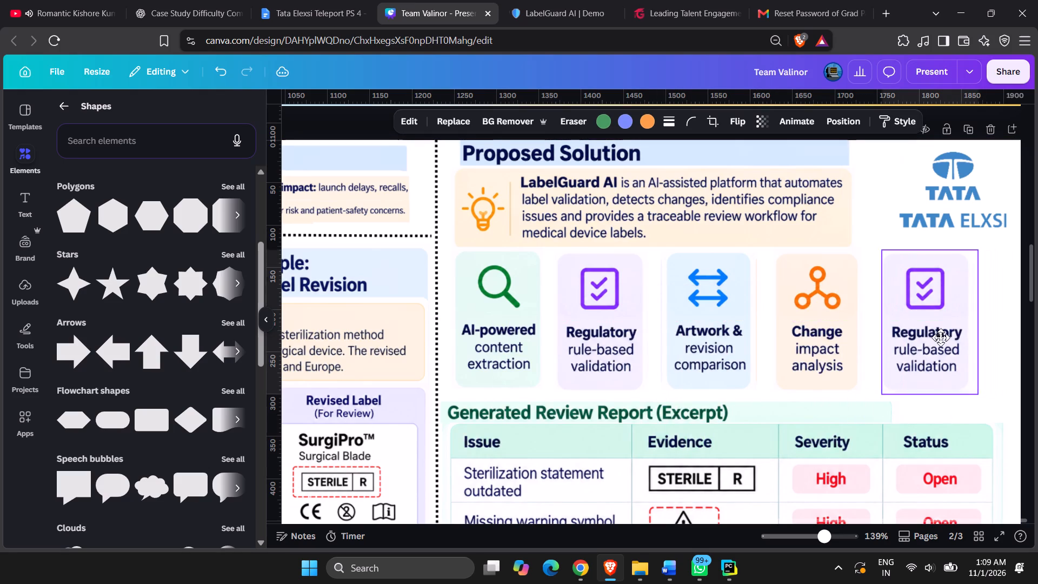
drag(940, 337, 933, 333)
click(935, 333)
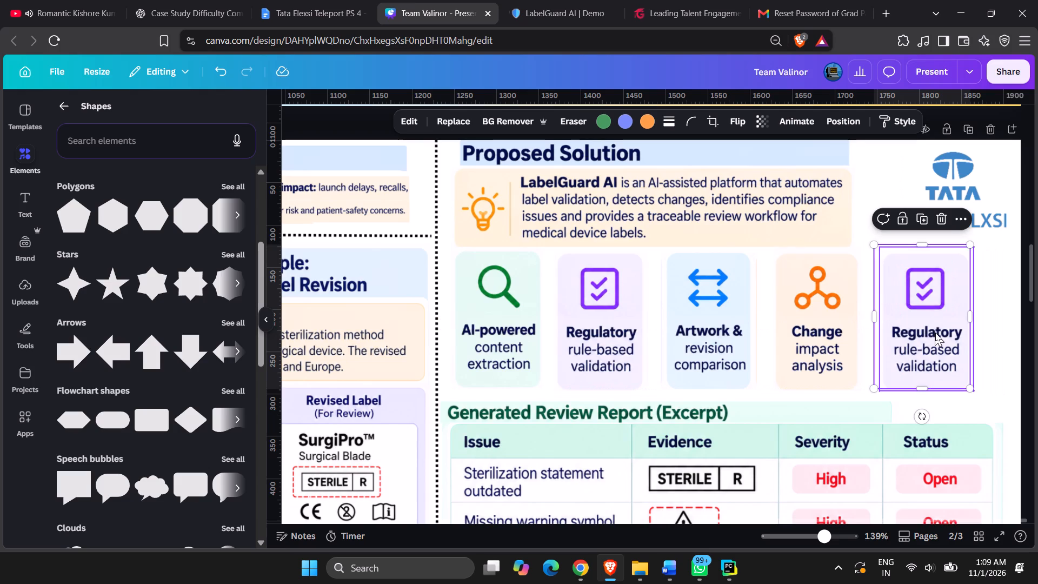
key(Delete)
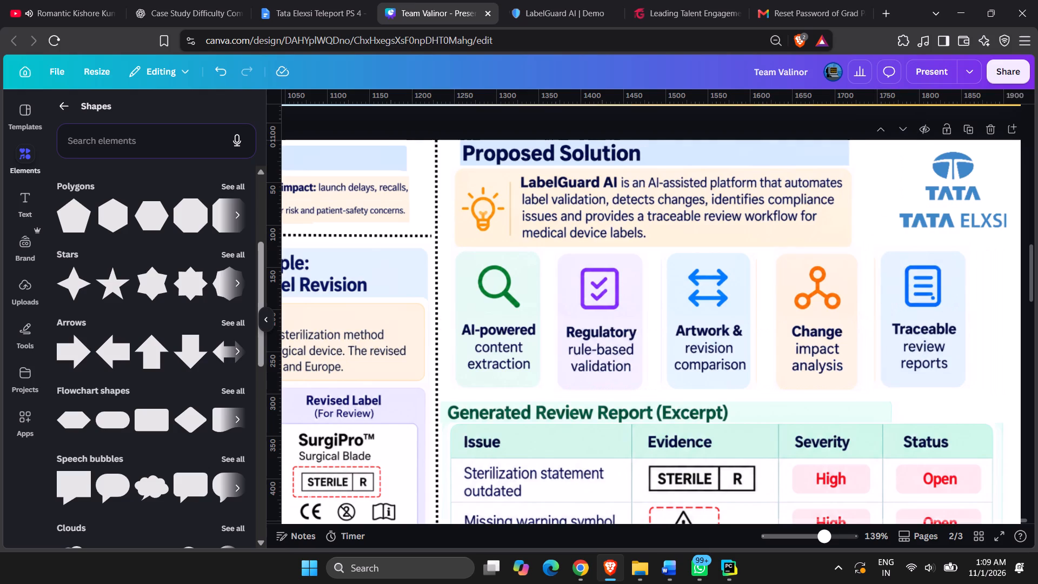
Trim the blank strip slightly from the left edge of the Traceable review reports card.
click(881, 314)
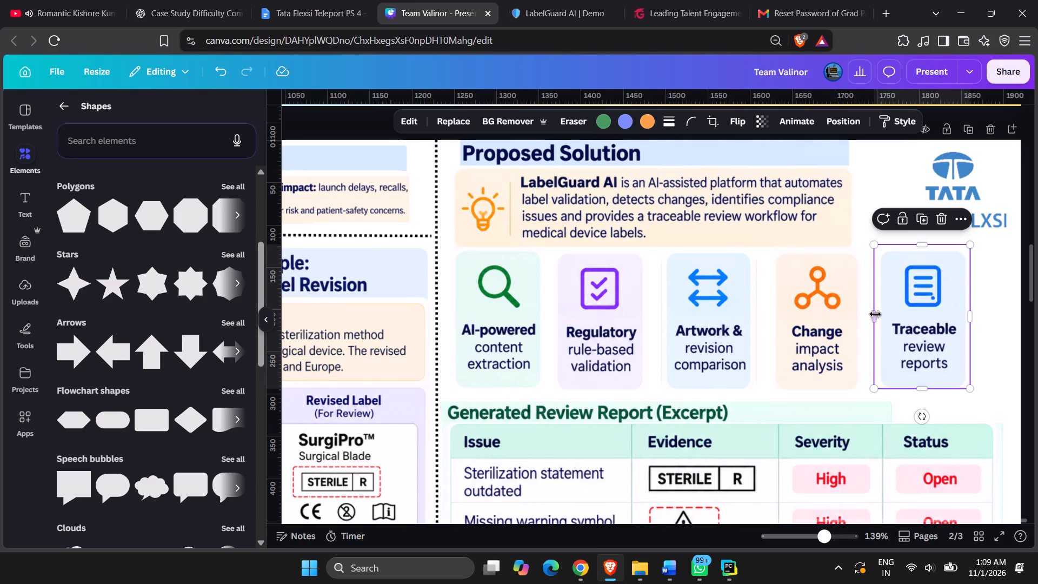
click(875, 314)
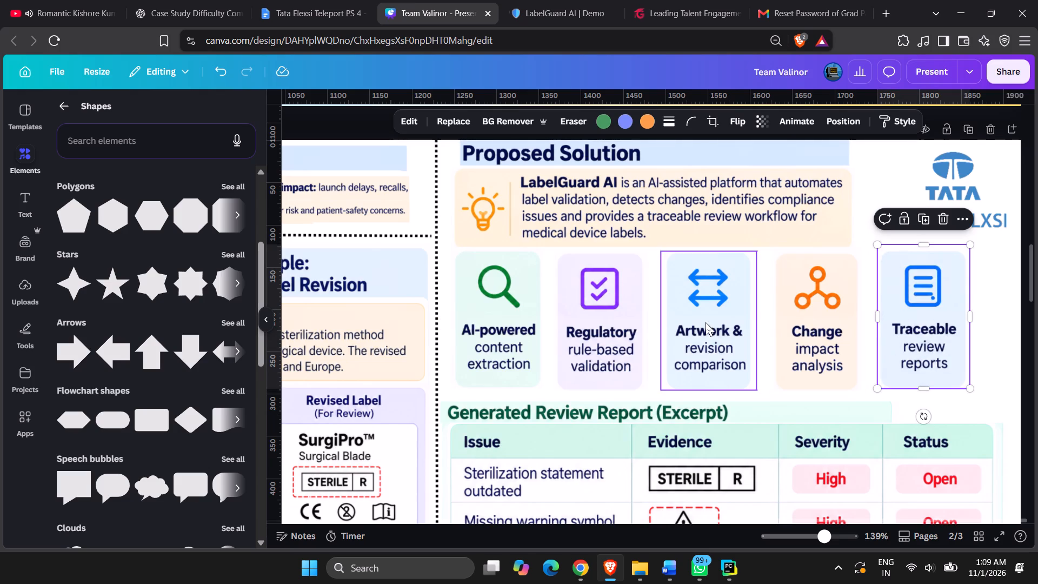
Trim the blank strips from the right and left edges of the Artwork & revision comparison card.
click(701, 321)
click(760, 322)
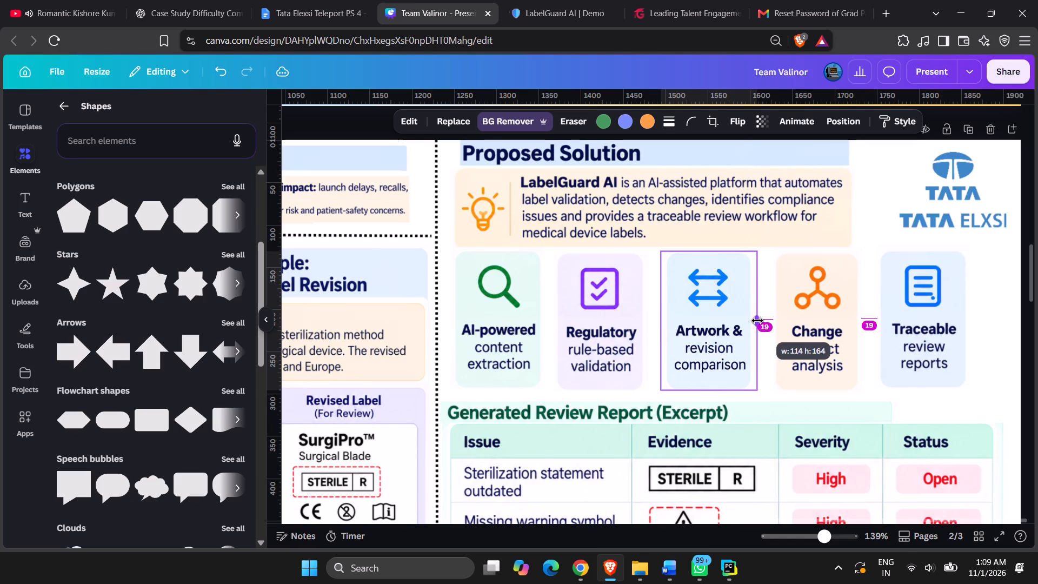
ctrl+scroll(775, 320, up, 2)
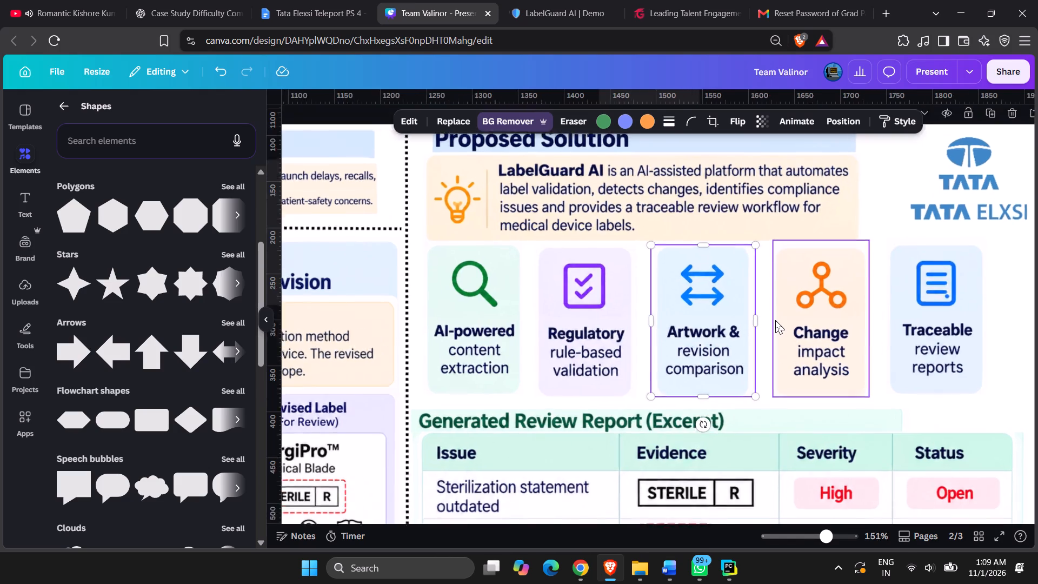
ctrl+scroll(775, 320, up, 2)
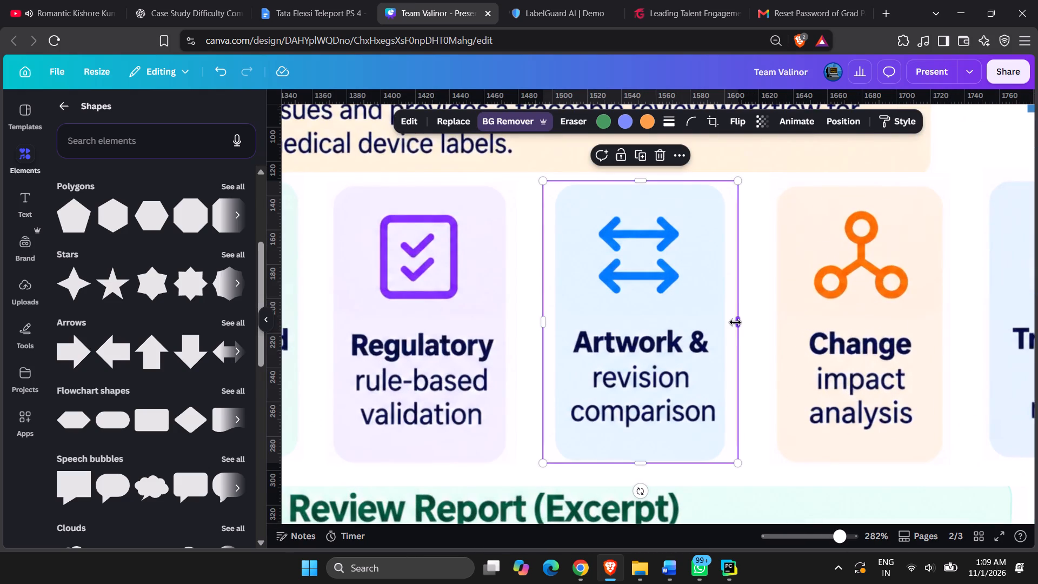
click(736, 322)
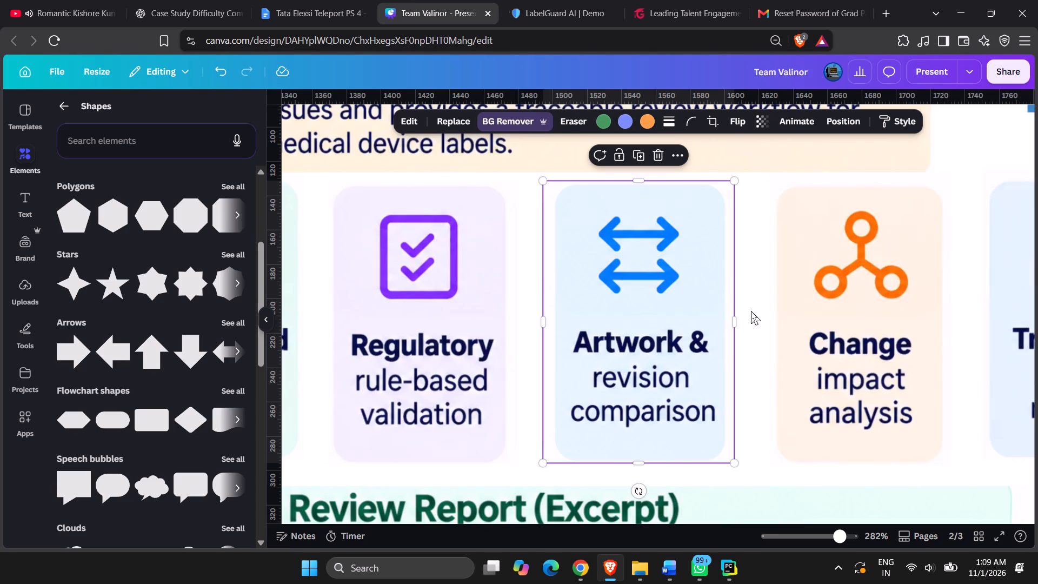
click(751, 311)
click(694, 320)
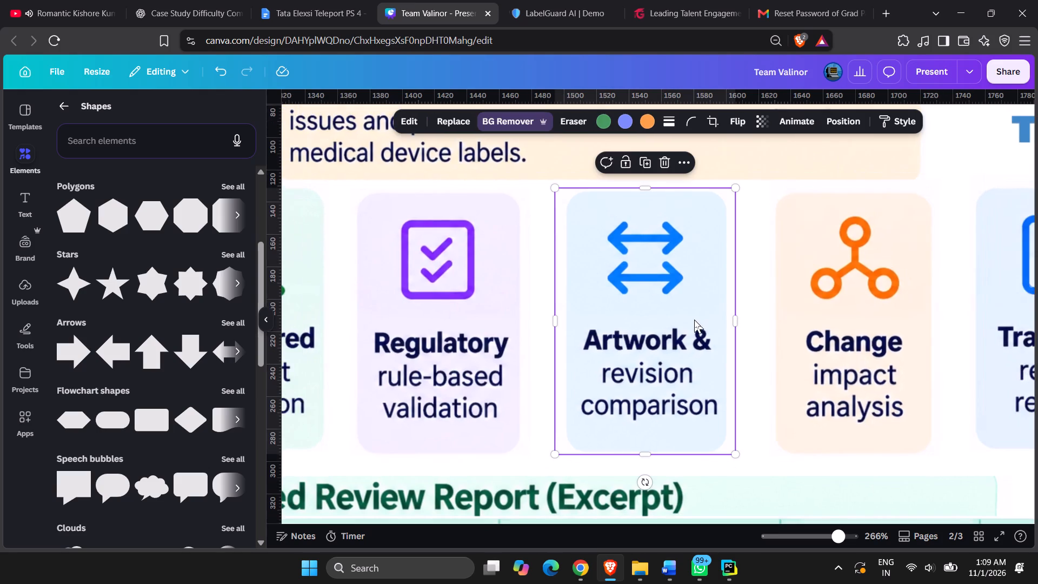
drag(555, 324, 562, 324)
click(766, 314)
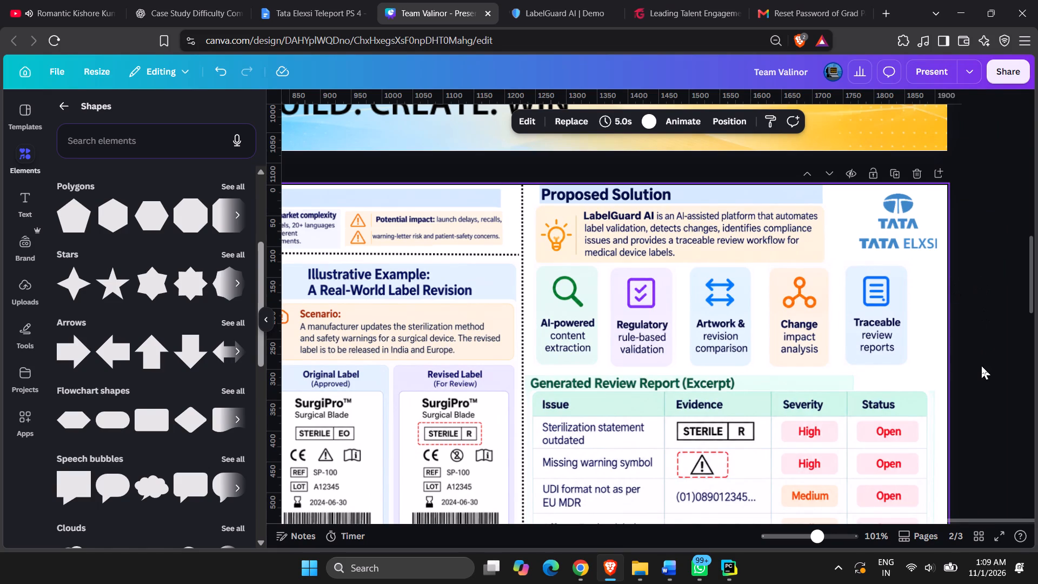